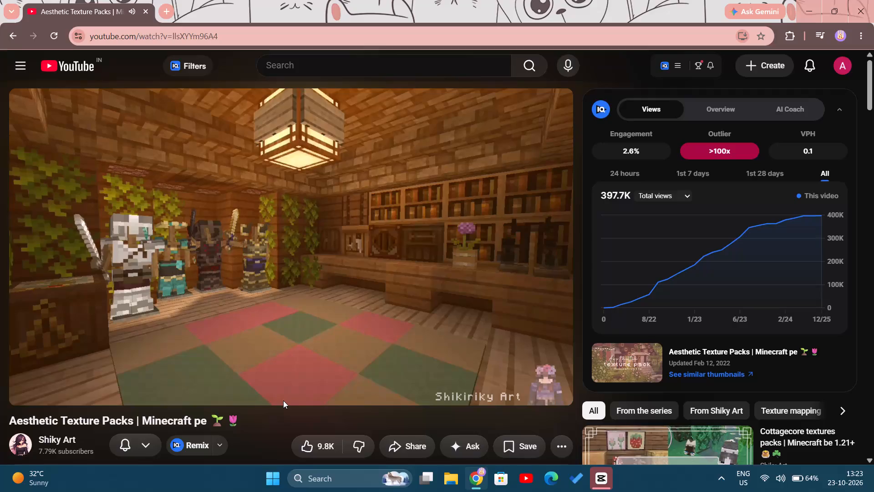
# Watch the "Aesthetic Texture Packs | Minecraft pe" video, skipping ahead through it, and pause it.
pyautogui.scroll(3, 283, 400)
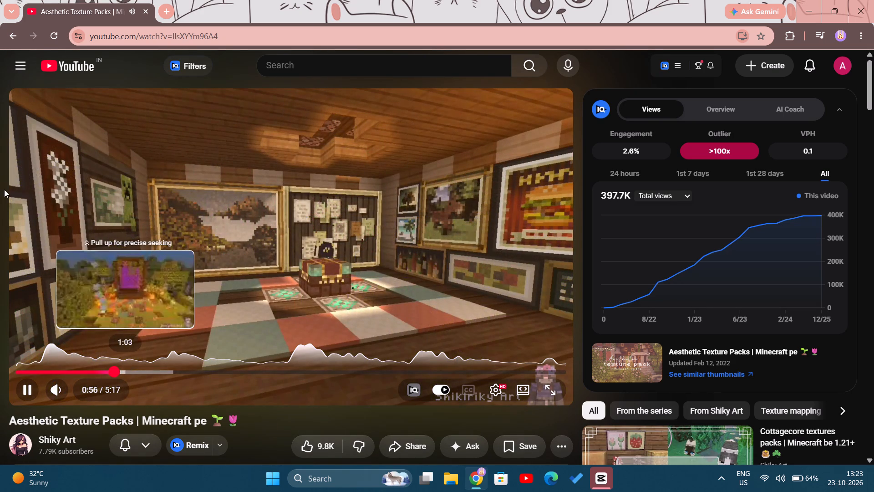
pyautogui.click(0, 191)
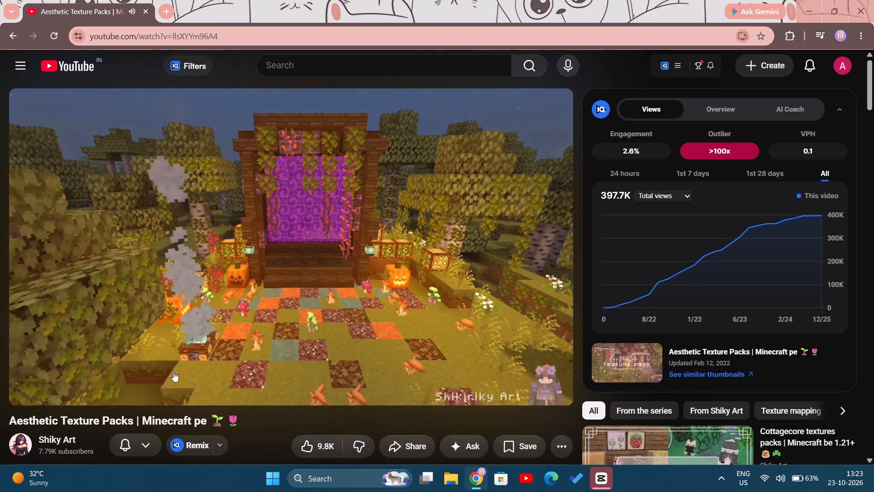
pyautogui.click(152, 371)
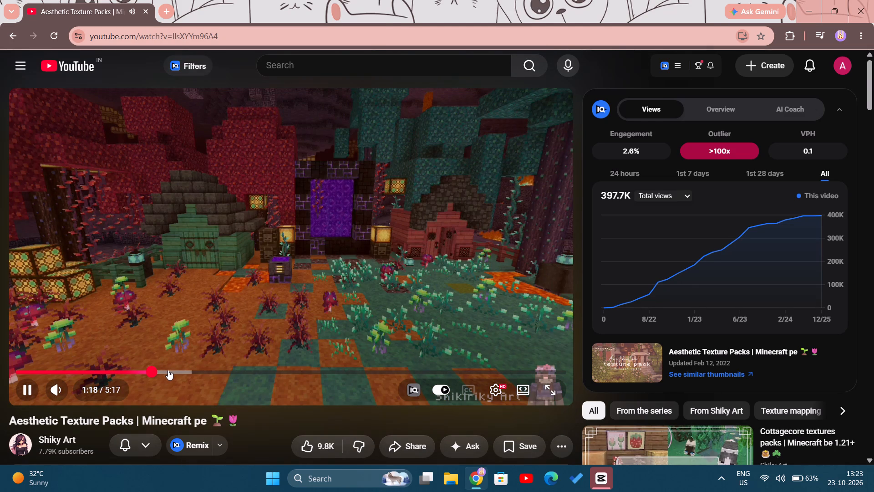
pyautogui.click(173, 369)
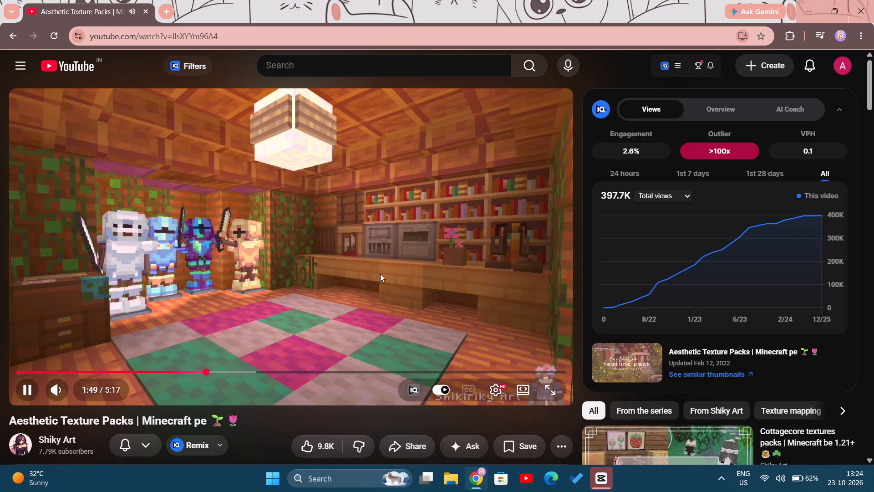
pyautogui.click(331, 213)
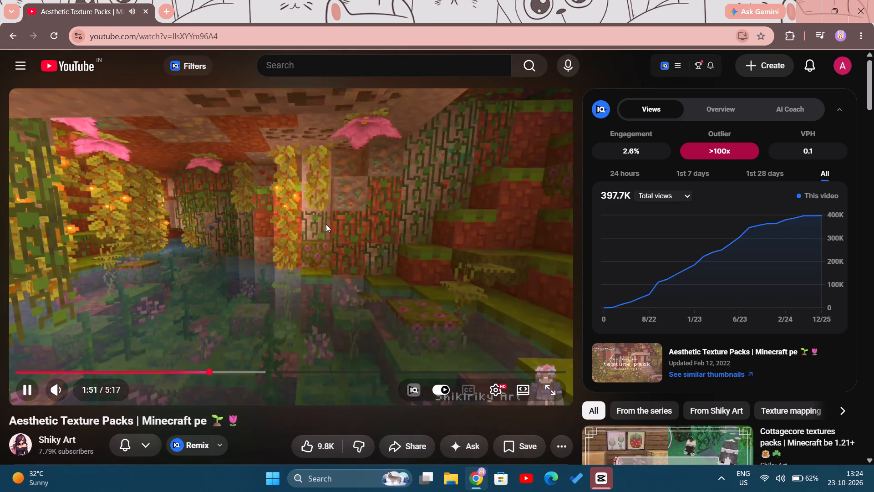
# Switch to CapCut and create a new project.
pyautogui.click(591, 481)
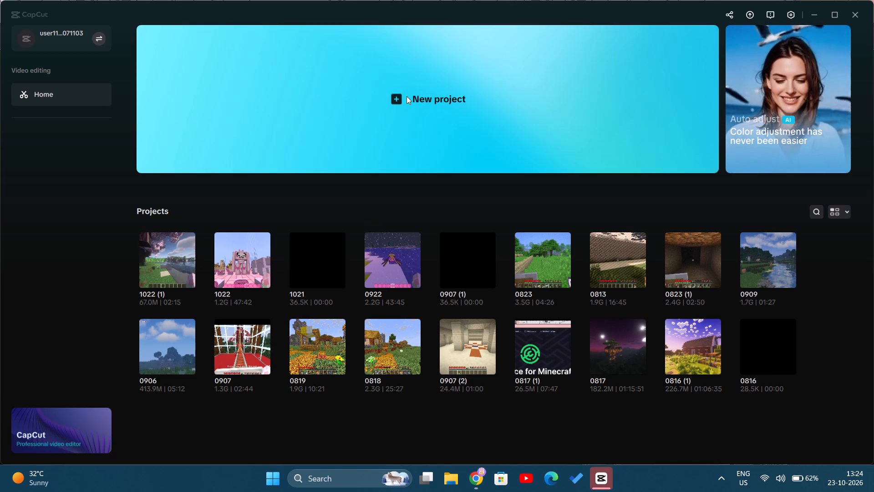
pyautogui.click(489, 107)
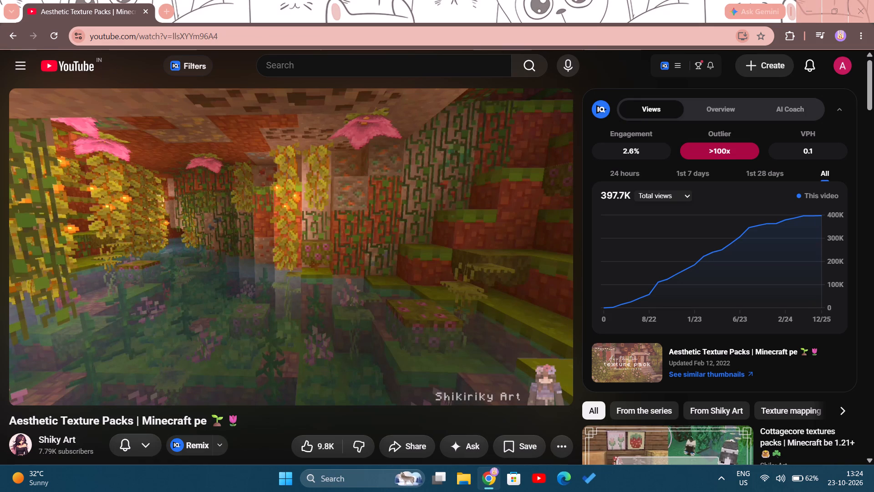
pyautogui.click(22, 71)
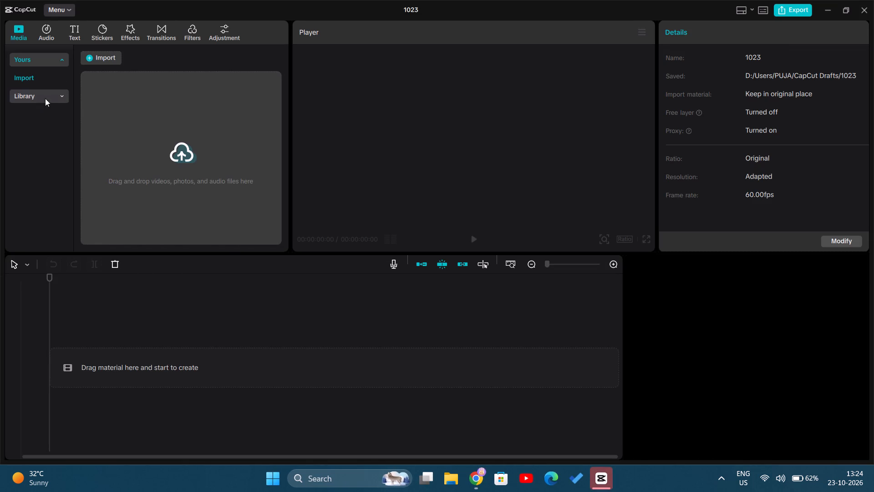
pyautogui.click(117, 56)
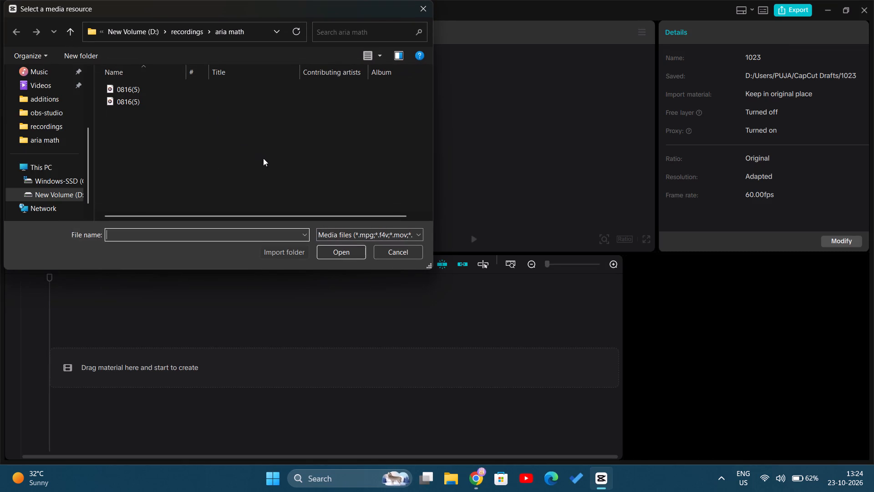
pyautogui.click(54, 124)
pyautogui.click(58, 112)
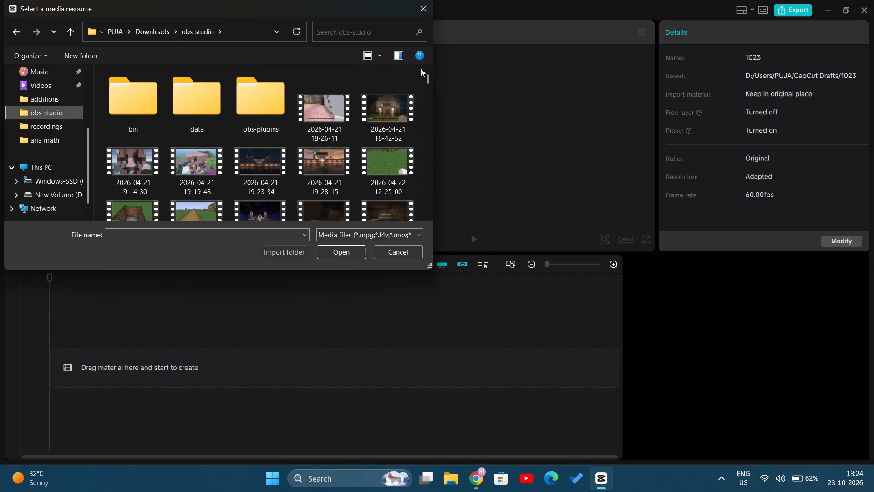
pyautogui.moveTo(426, 77); pyautogui.dragTo(417, 232)
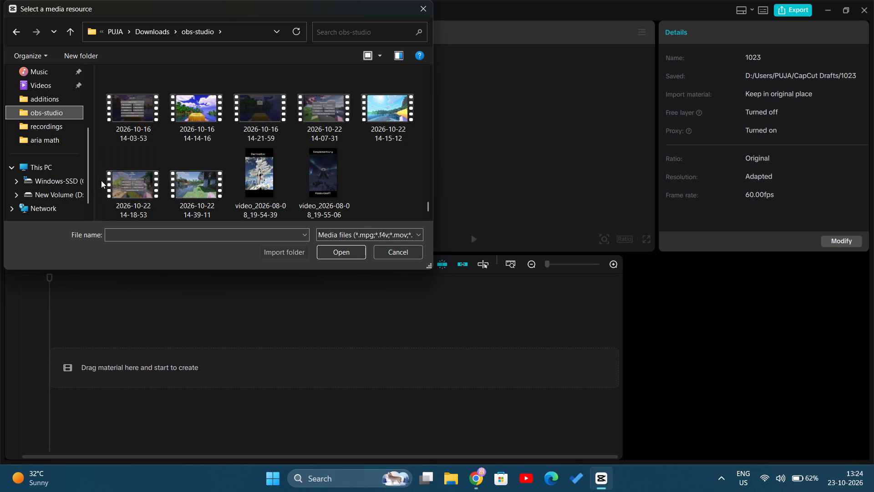
pyautogui.click(103, 179)
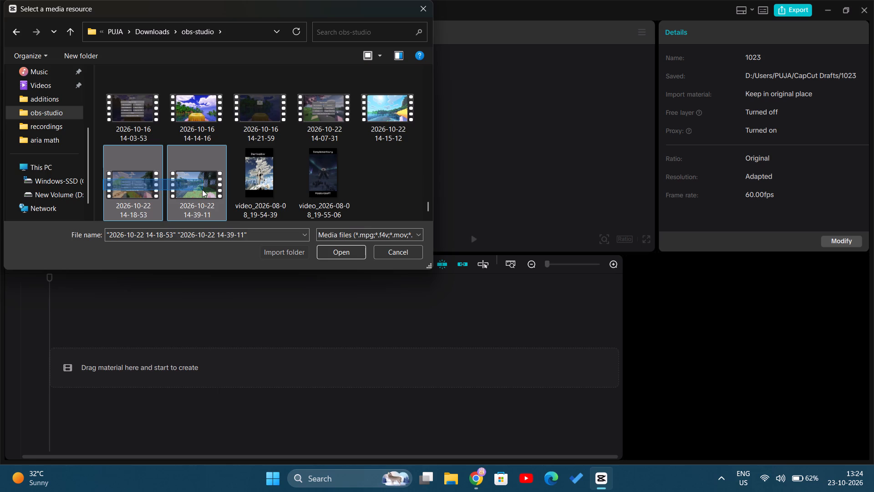
pyautogui.click(341, 251)
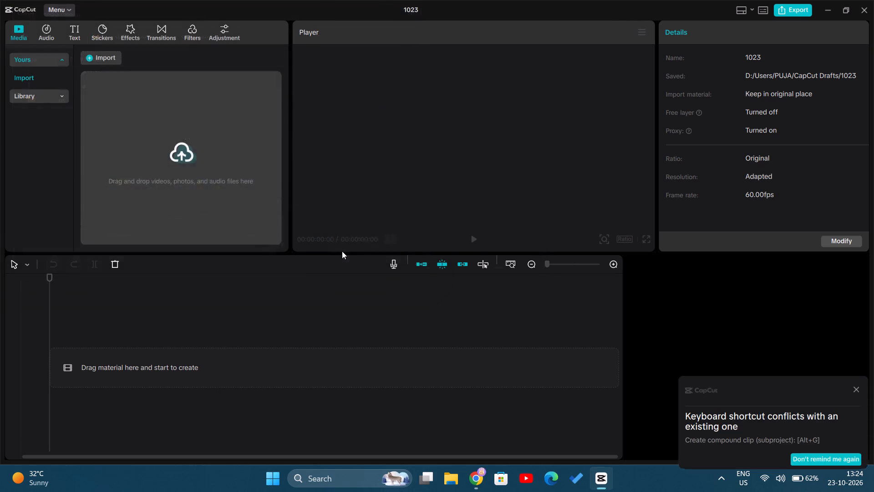
pyautogui.moveTo(118, 113); pyautogui.dragTo(107, 354)
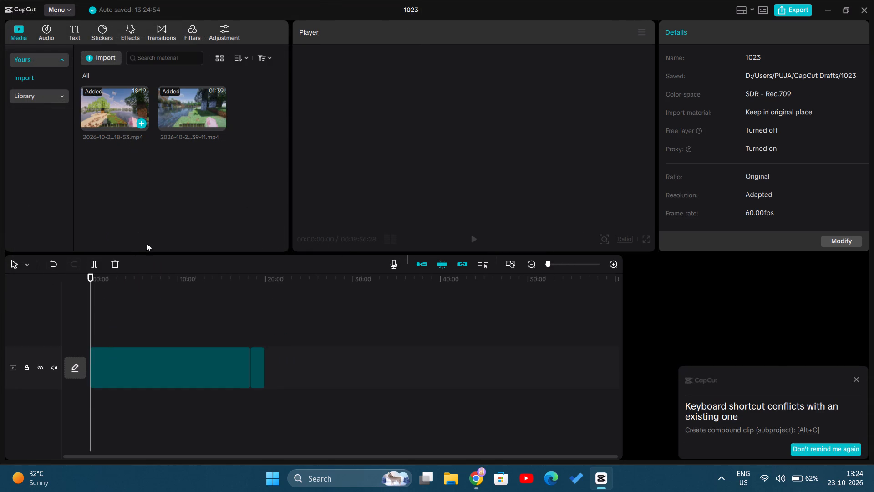
# Preview the start of the timeline and of each imported recording to check their footage.
pyautogui.click(472, 240)
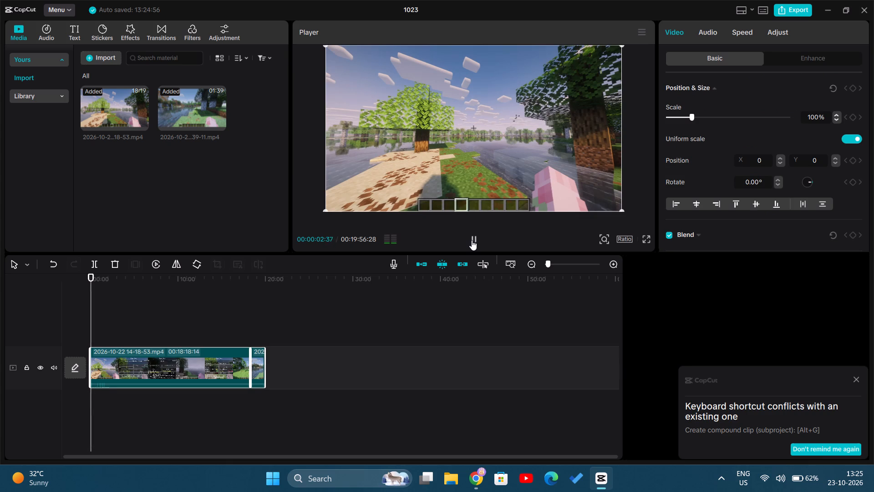
pyautogui.click(473, 239)
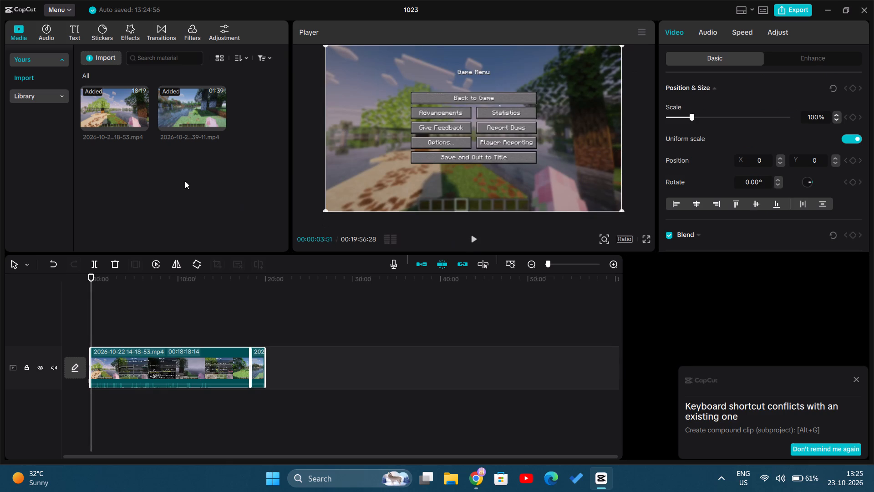
pyautogui.click(193, 98)
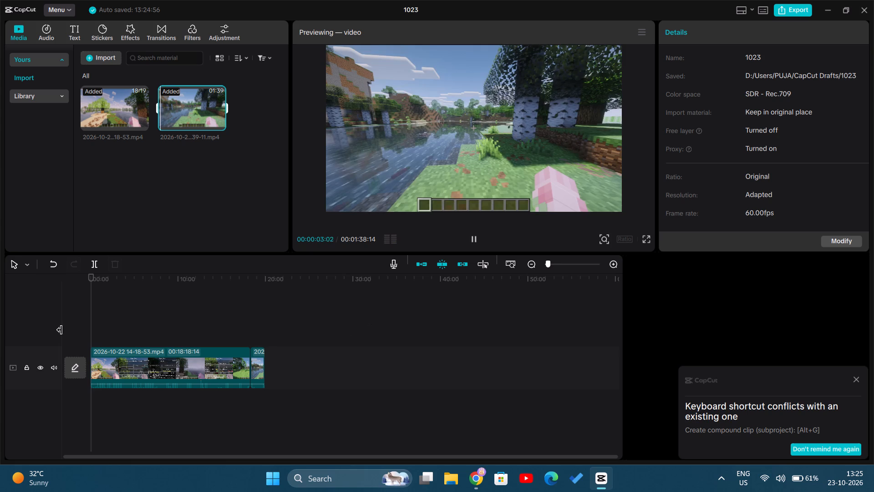
pyautogui.click(478, 240)
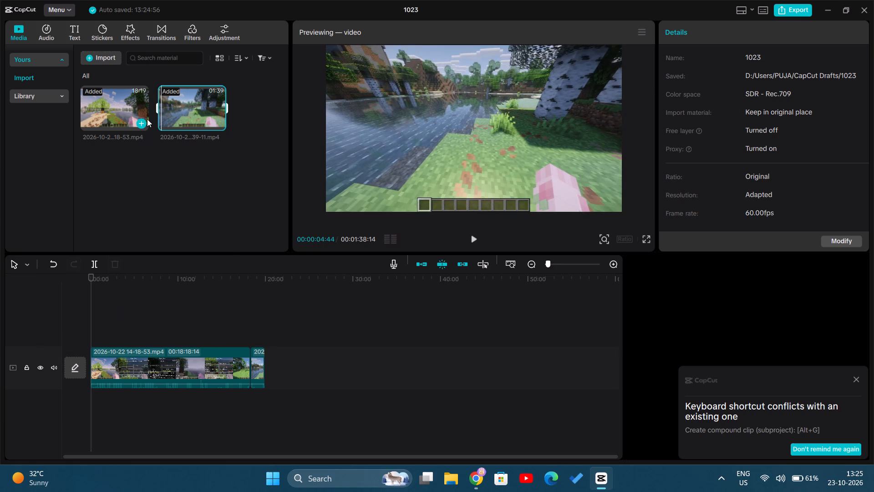
pyautogui.click(131, 108)
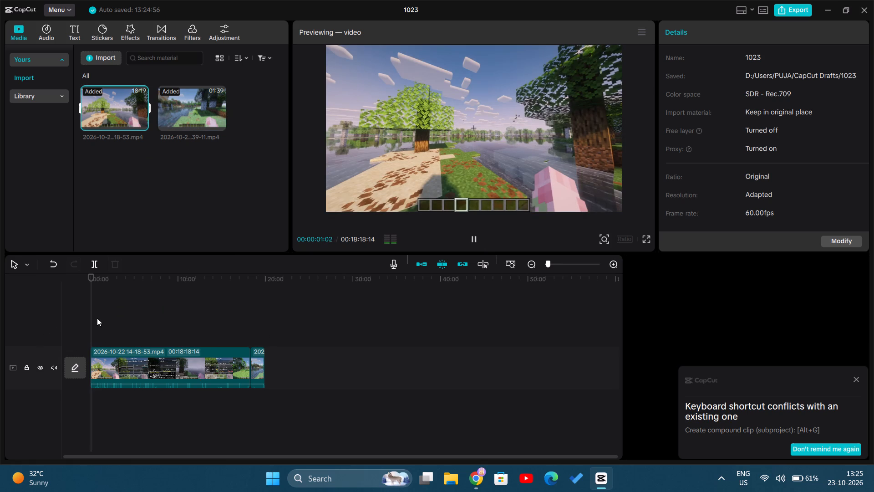
pyautogui.moveTo(91, 320); pyautogui.dragTo(103, 320)
pyautogui.moveTo(545, 260); pyautogui.dragTo(548, 261)
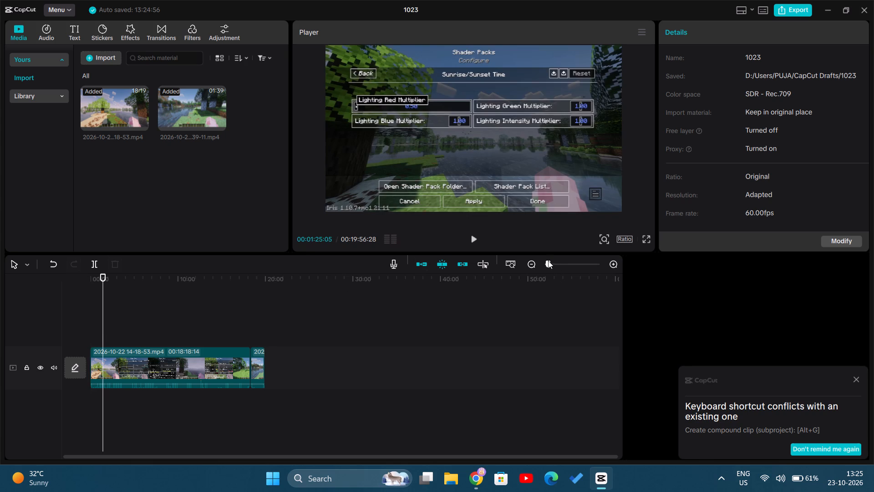
pyautogui.moveTo(548, 261); pyautogui.dragTo(552, 262)
pyautogui.click(553, 263)
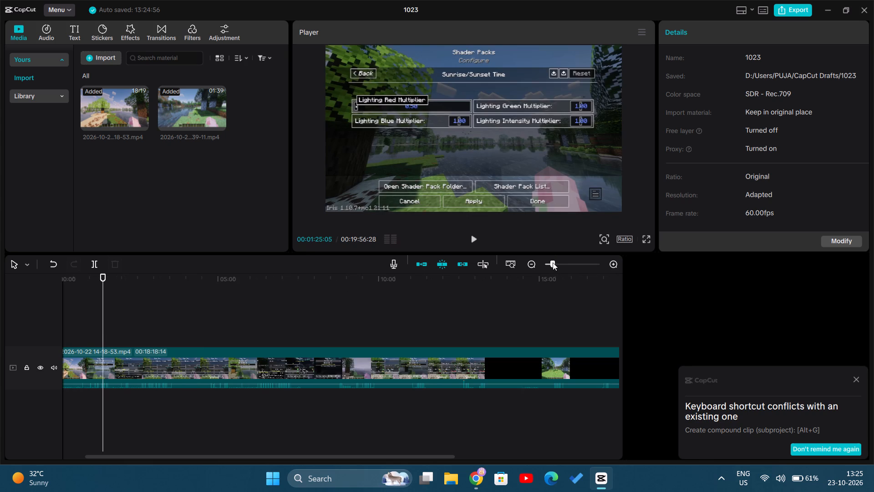
pyautogui.click(91, 327)
pyautogui.moveTo(91, 326); pyautogui.dragTo(0, 330)
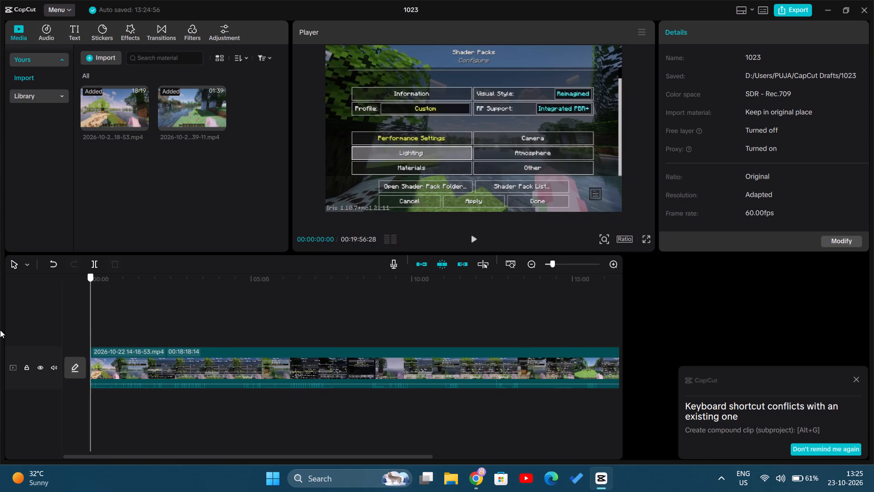
pyautogui.moveTo(0, 330); pyautogui.dragTo(86, 321)
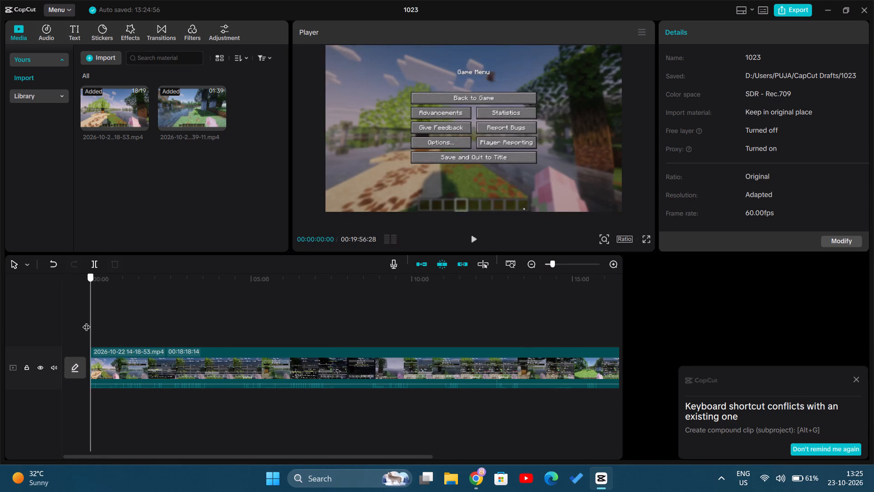
pyautogui.moveTo(86, 321); pyautogui.dragTo(98, 320)
pyautogui.click(467, 241)
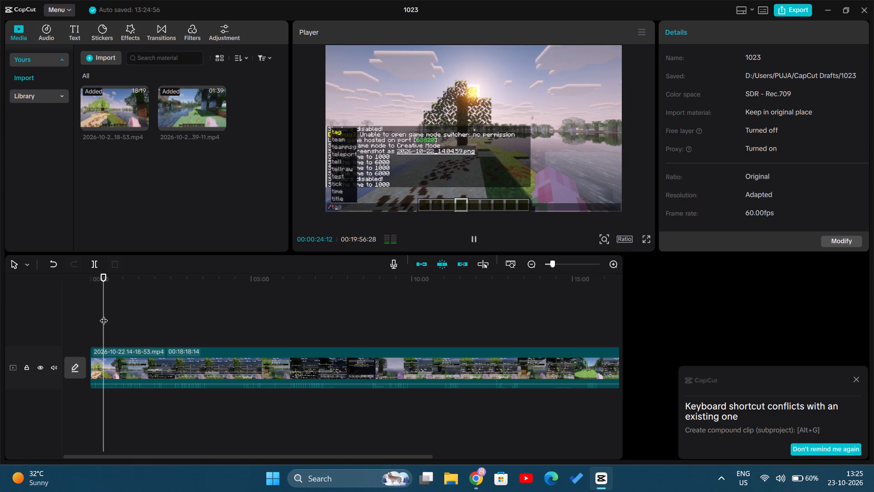
pyautogui.moveTo(104, 315); pyautogui.dragTo(108, 317)
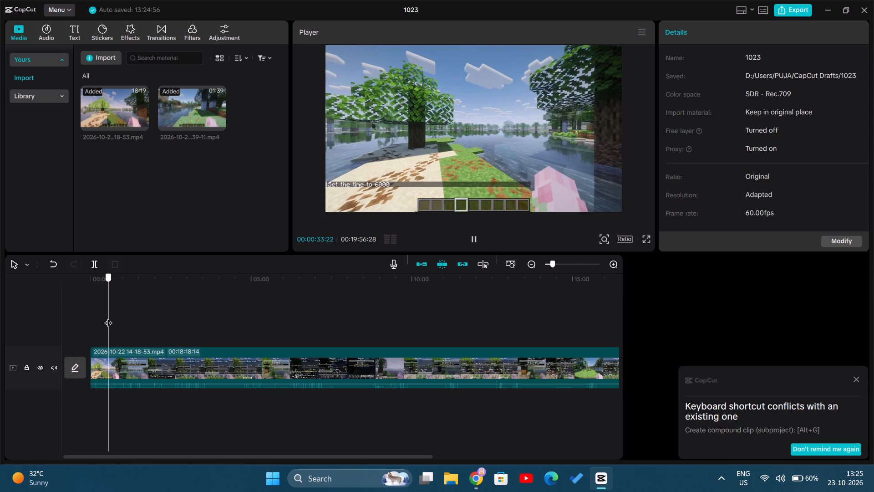
pyautogui.moveTo(108, 317); pyautogui.dragTo(110, 318)
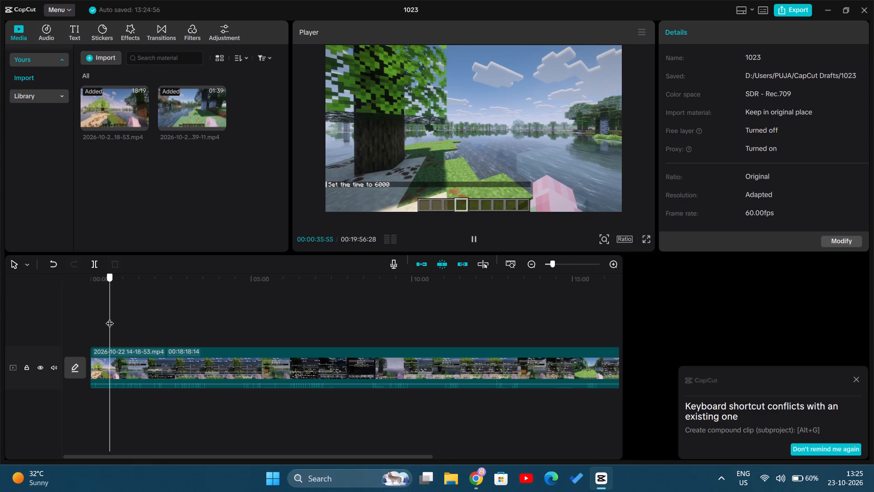
pyautogui.moveTo(110, 318); pyautogui.dragTo(116, 317)
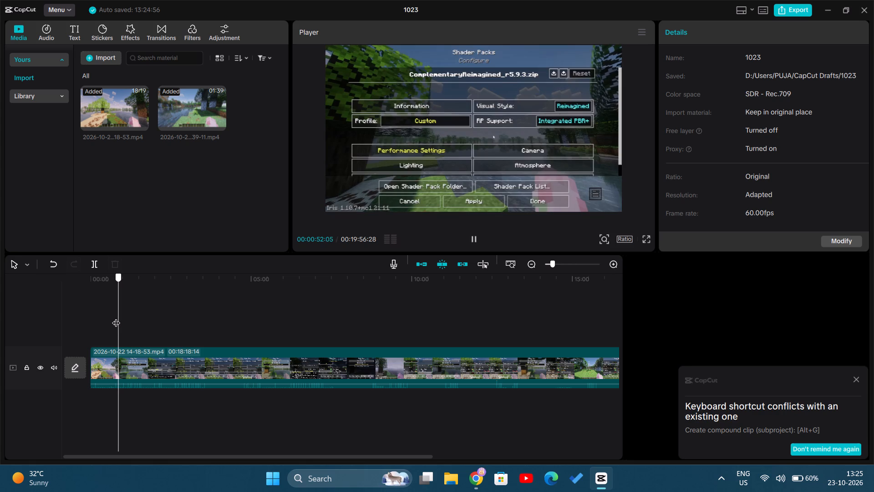
pyautogui.moveTo(116, 317); pyautogui.dragTo(113, 314)
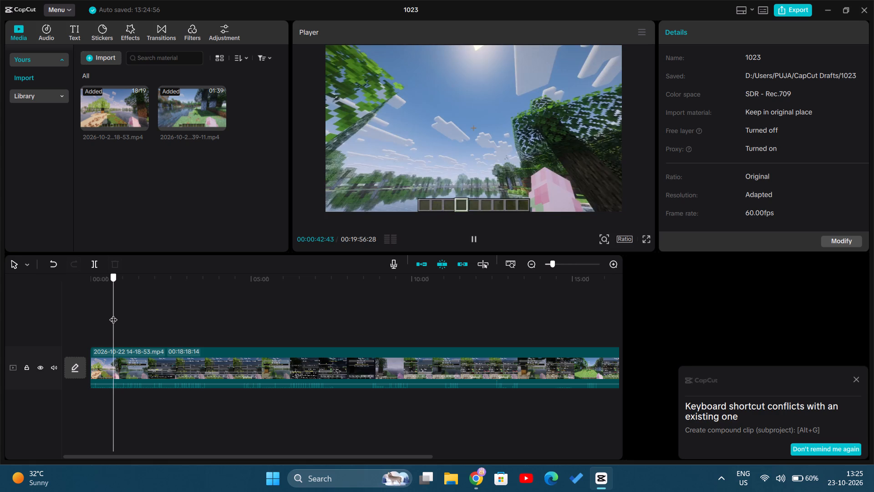
pyautogui.moveTo(113, 314); pyautogui.dragTo(112, 313)
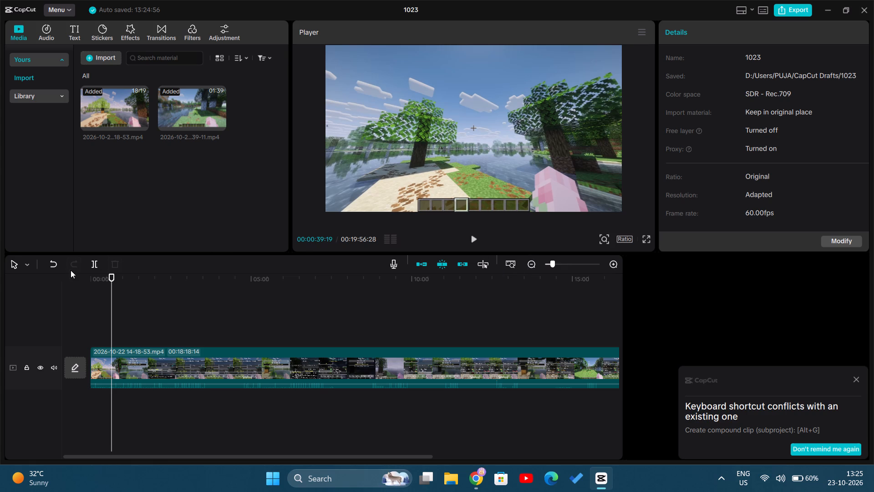
pyautogui.click(96, 262)
pyautogui.click(97, 356)
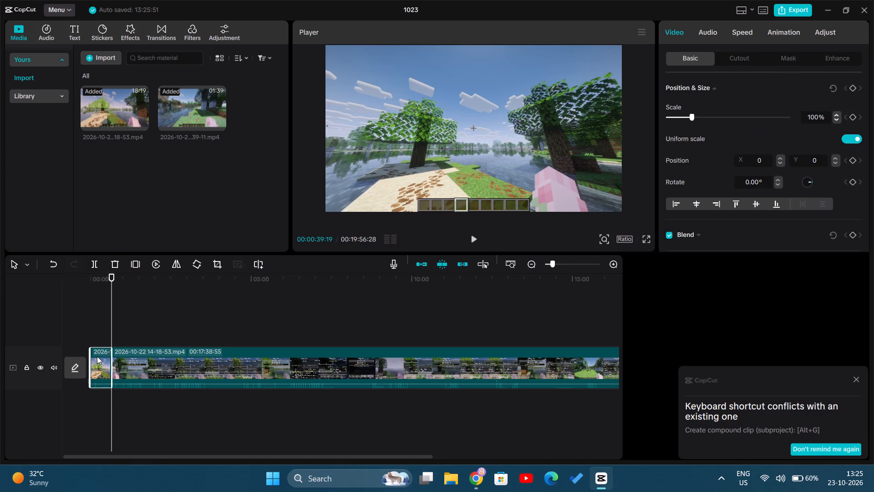
pyautogui.click(118, 262)
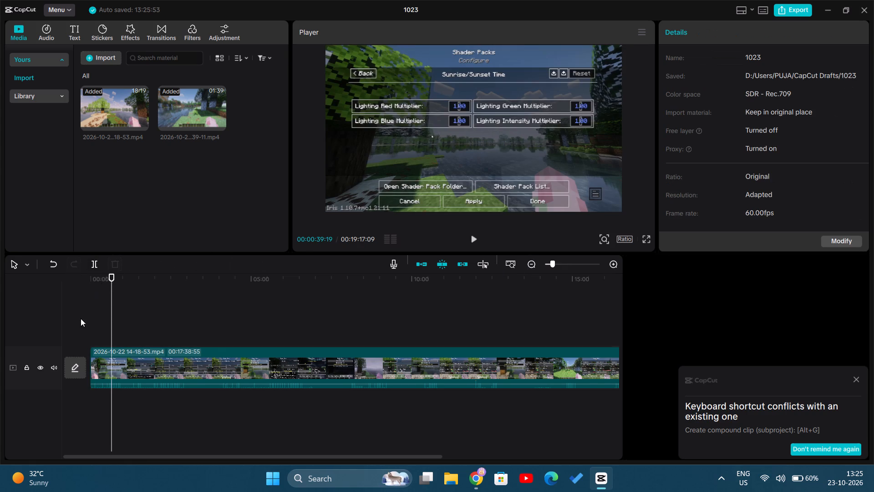
# Play the trimmed timeline from its start and pause at 00:00:06:42, where the shader pack selection screen shows.
pyautogui.click(98, 312)
pyautogui.moveTo(97, 311); pyautogui.dragTo(85, 312)
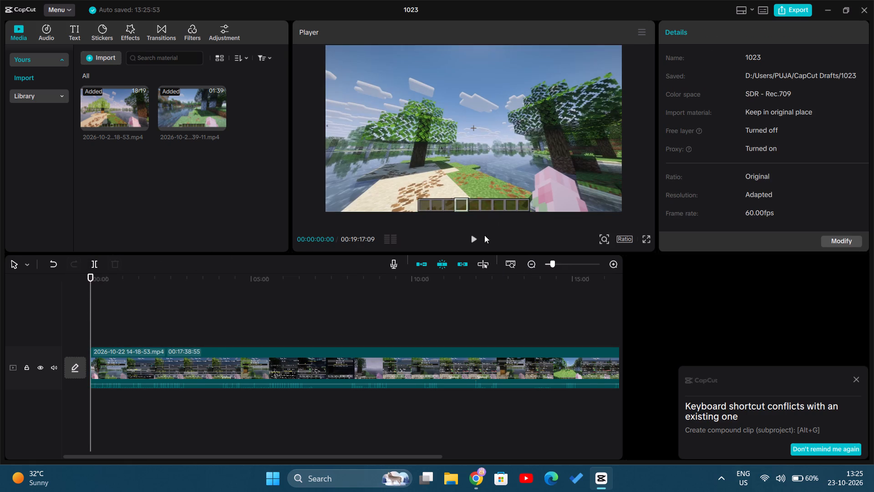
pyautogui.click(468, 239)
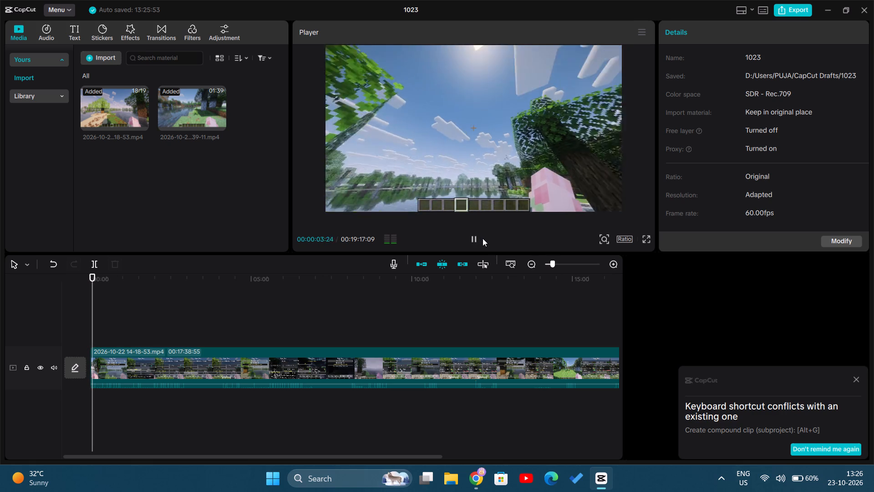
pyautogui.click(483, 238)
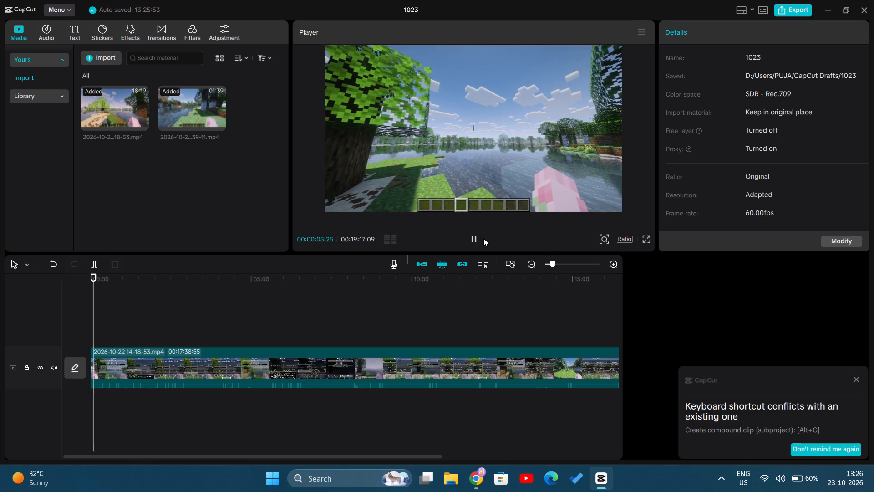
pyautogui.click(467, 240)
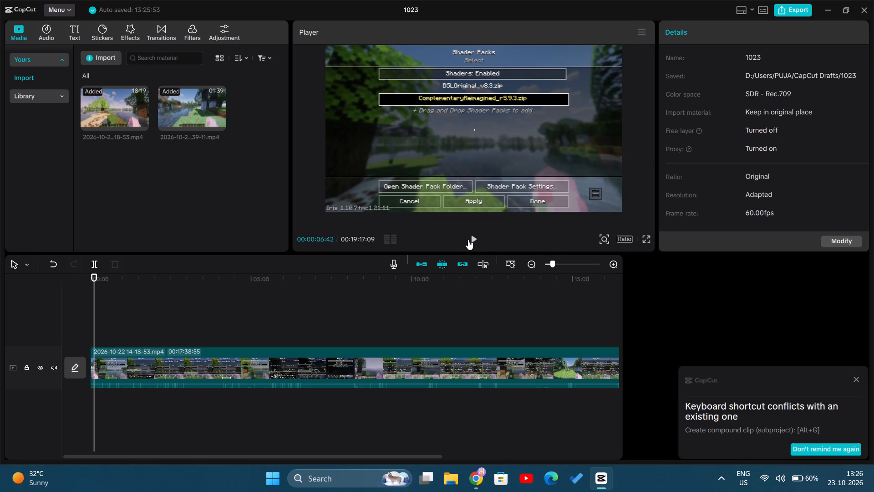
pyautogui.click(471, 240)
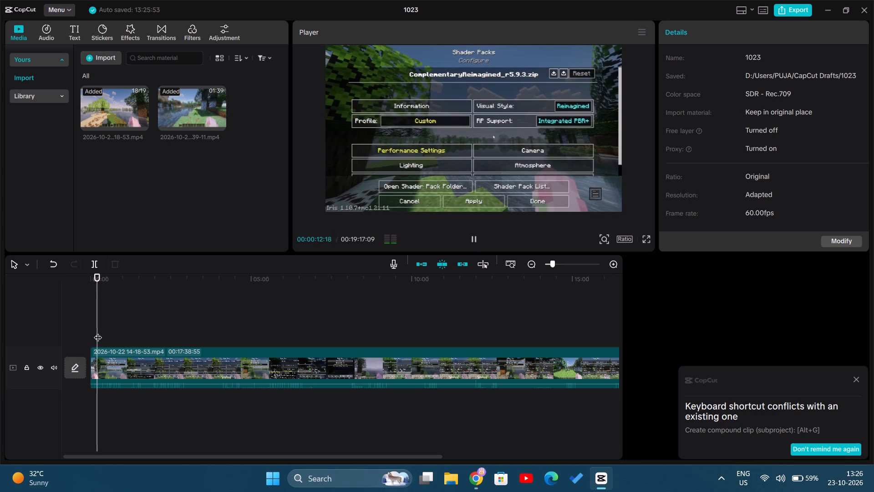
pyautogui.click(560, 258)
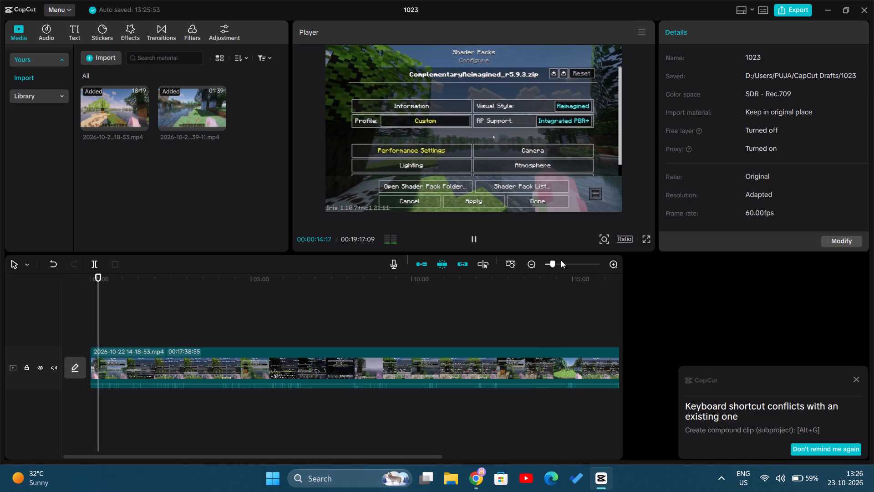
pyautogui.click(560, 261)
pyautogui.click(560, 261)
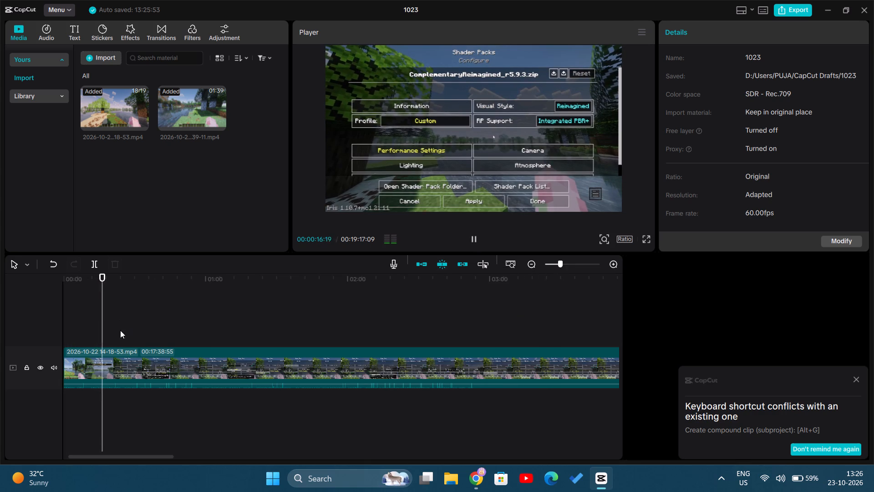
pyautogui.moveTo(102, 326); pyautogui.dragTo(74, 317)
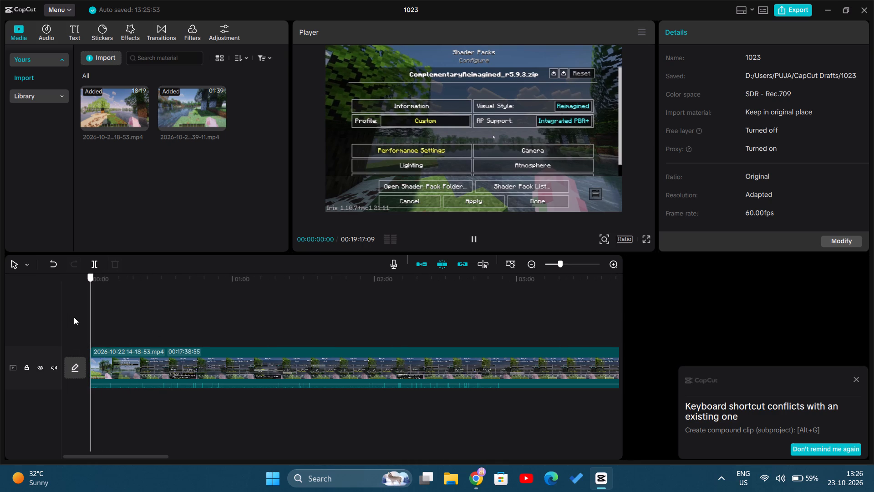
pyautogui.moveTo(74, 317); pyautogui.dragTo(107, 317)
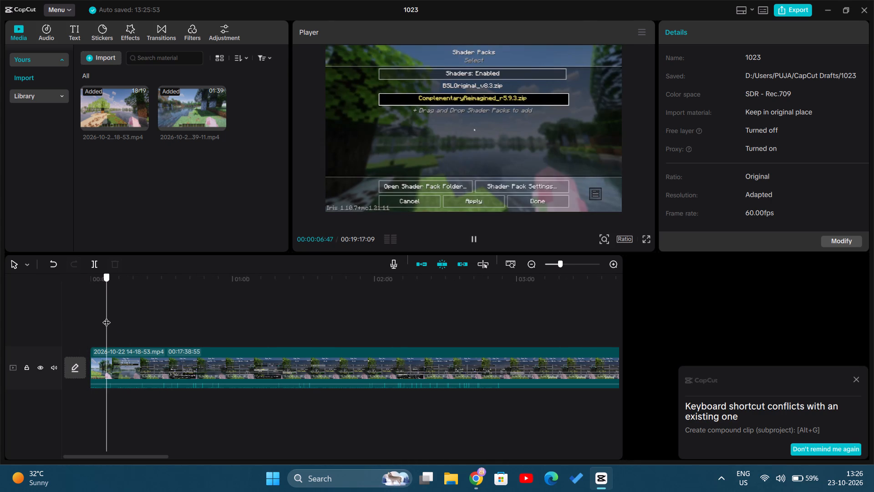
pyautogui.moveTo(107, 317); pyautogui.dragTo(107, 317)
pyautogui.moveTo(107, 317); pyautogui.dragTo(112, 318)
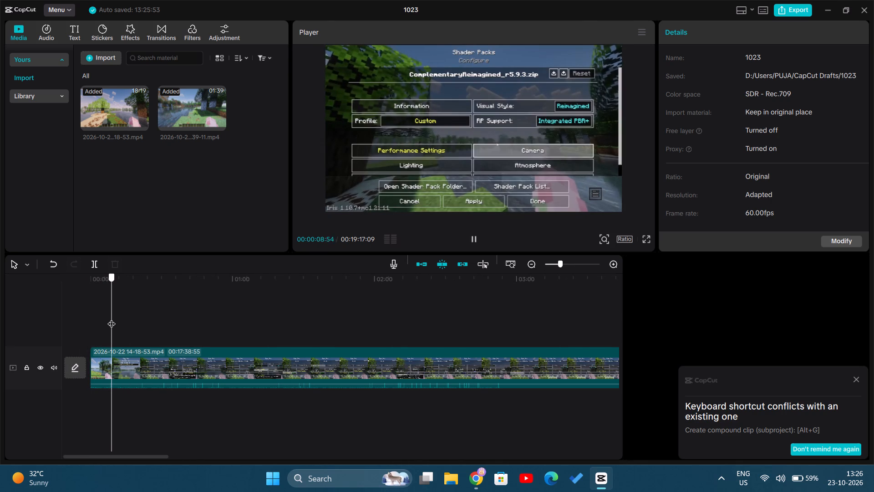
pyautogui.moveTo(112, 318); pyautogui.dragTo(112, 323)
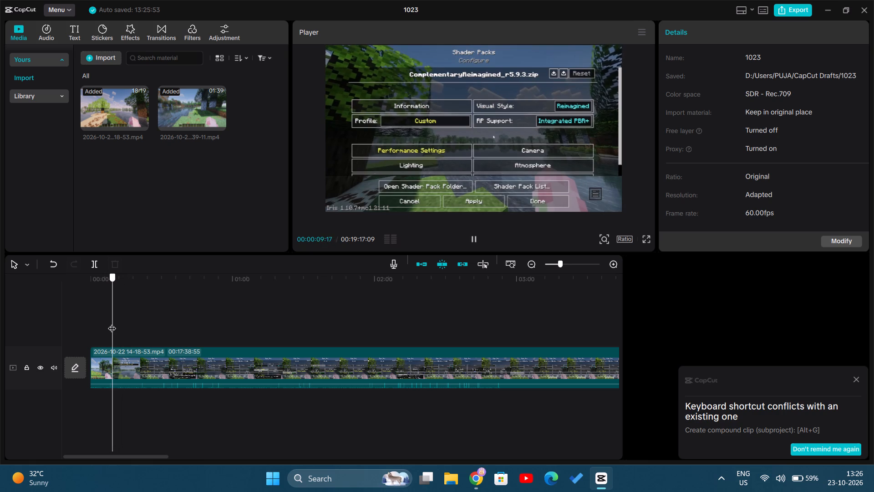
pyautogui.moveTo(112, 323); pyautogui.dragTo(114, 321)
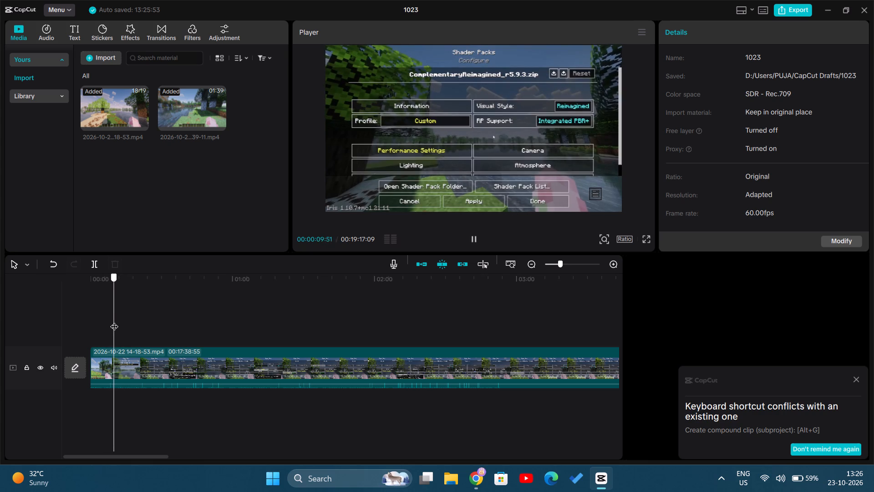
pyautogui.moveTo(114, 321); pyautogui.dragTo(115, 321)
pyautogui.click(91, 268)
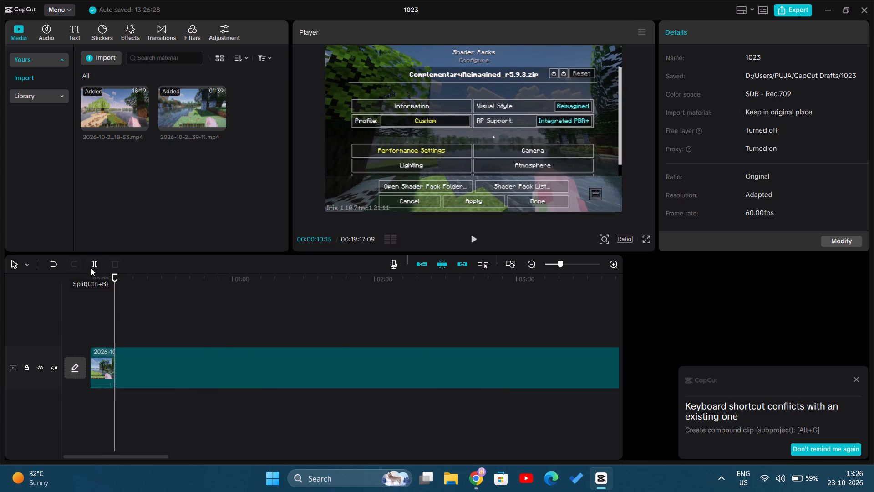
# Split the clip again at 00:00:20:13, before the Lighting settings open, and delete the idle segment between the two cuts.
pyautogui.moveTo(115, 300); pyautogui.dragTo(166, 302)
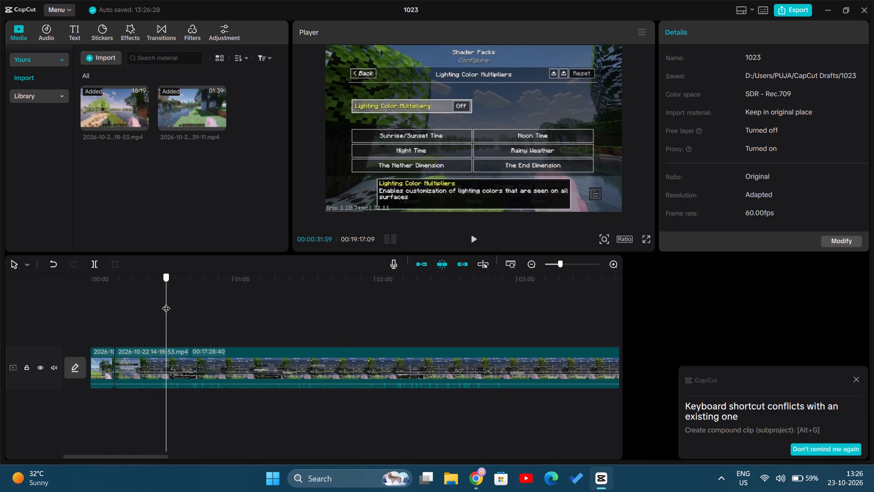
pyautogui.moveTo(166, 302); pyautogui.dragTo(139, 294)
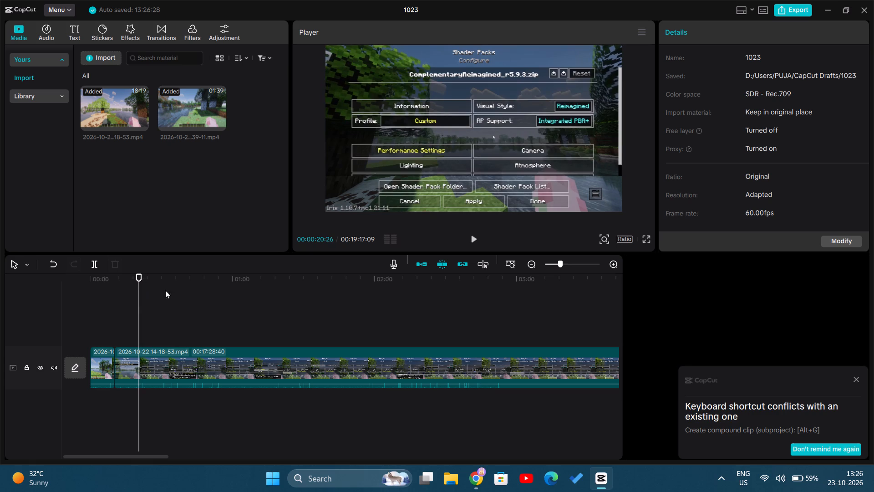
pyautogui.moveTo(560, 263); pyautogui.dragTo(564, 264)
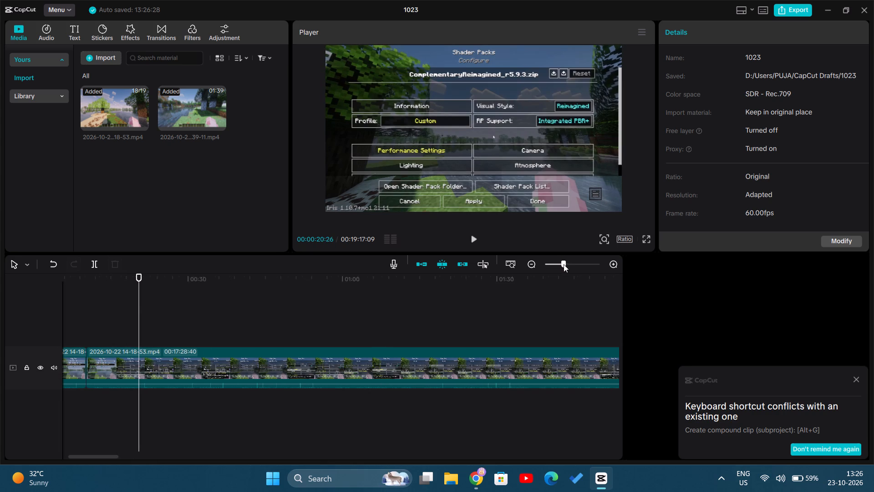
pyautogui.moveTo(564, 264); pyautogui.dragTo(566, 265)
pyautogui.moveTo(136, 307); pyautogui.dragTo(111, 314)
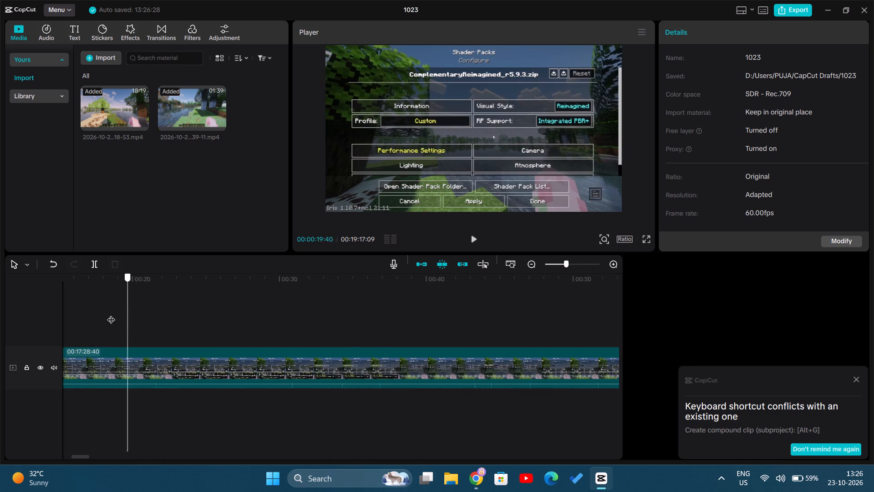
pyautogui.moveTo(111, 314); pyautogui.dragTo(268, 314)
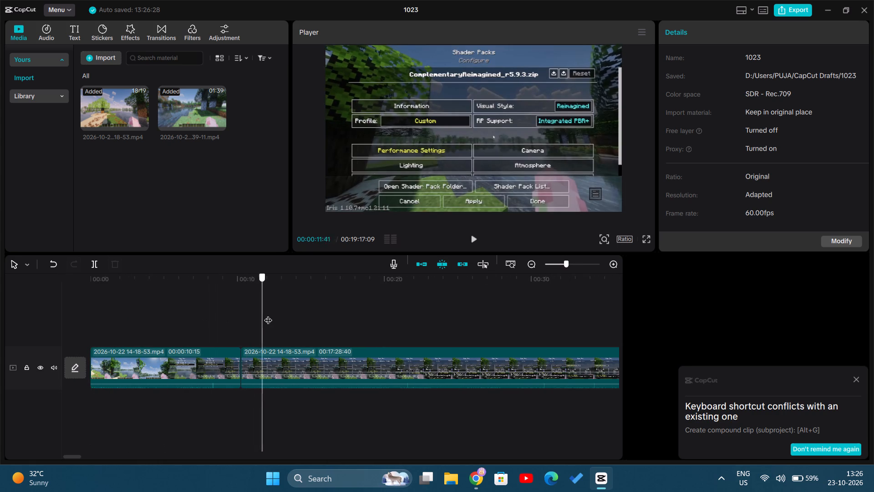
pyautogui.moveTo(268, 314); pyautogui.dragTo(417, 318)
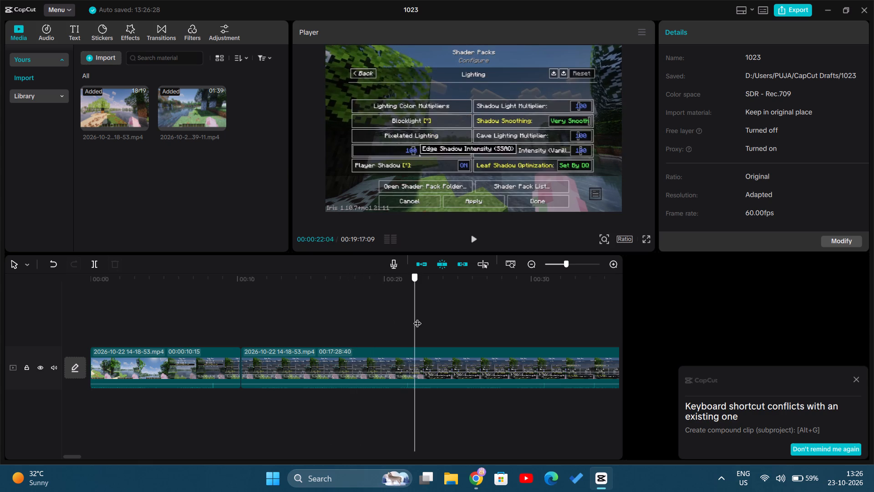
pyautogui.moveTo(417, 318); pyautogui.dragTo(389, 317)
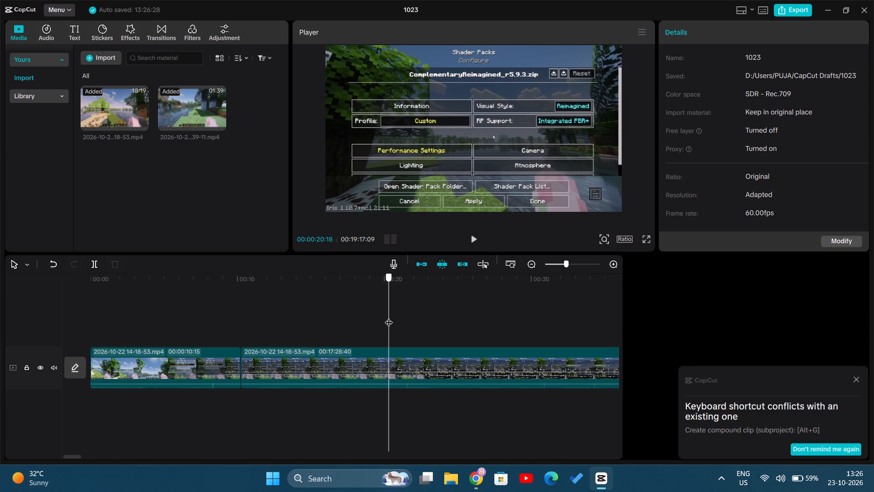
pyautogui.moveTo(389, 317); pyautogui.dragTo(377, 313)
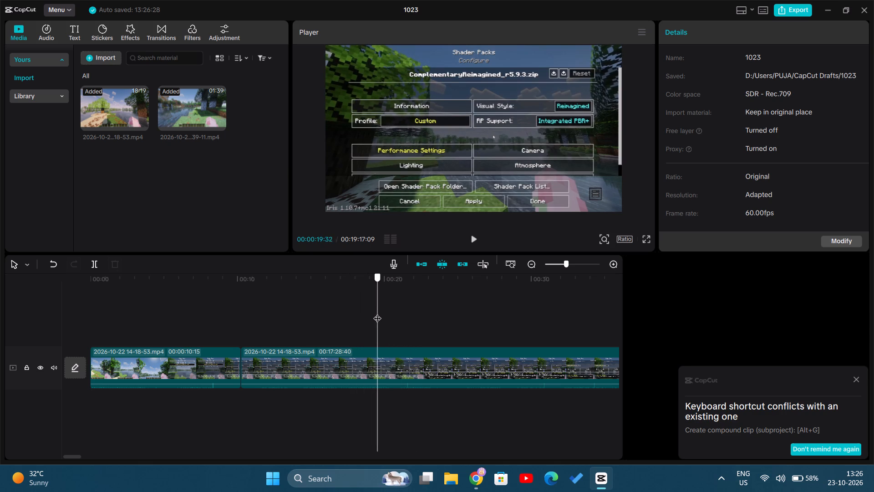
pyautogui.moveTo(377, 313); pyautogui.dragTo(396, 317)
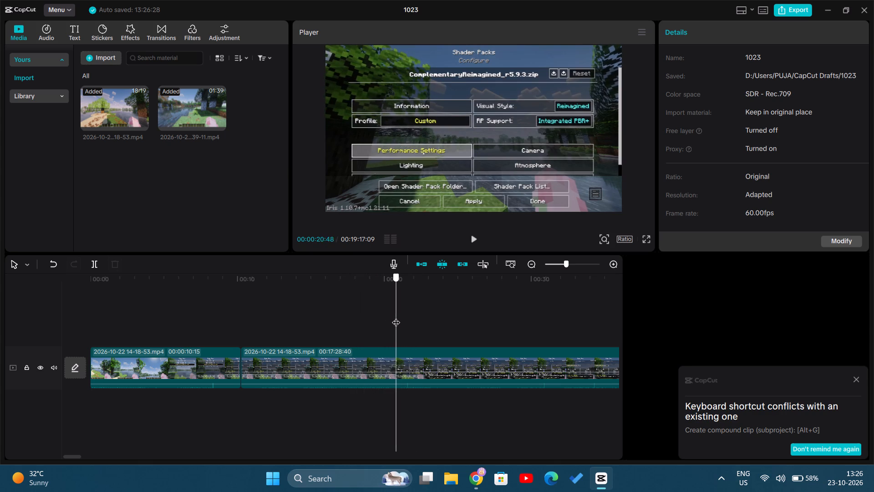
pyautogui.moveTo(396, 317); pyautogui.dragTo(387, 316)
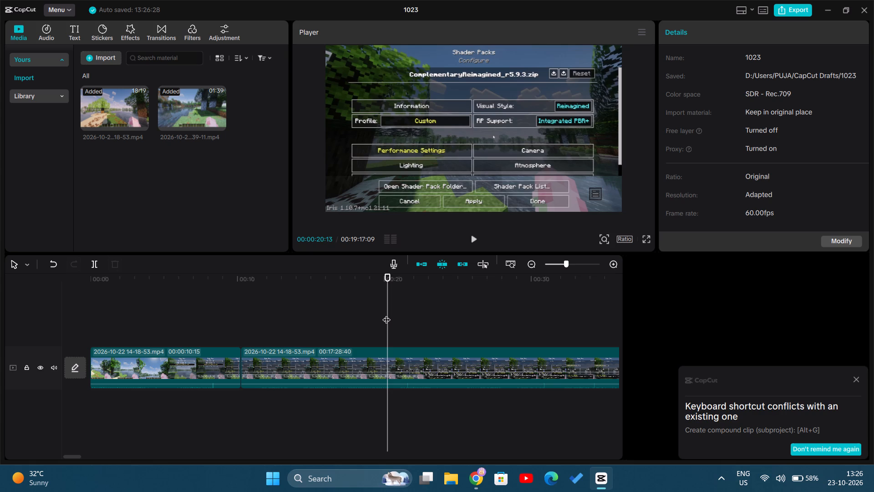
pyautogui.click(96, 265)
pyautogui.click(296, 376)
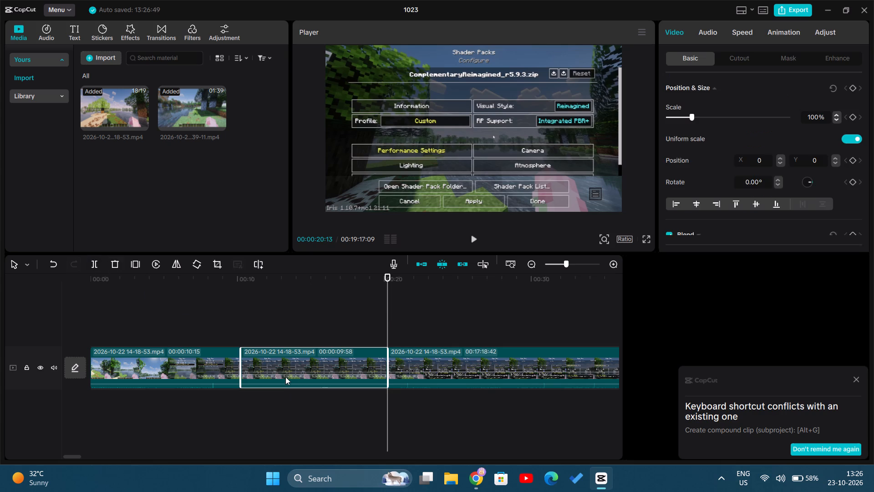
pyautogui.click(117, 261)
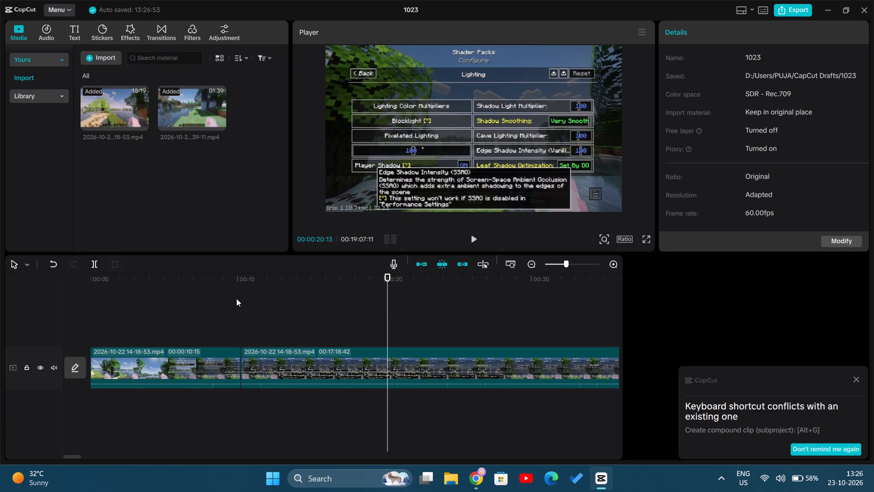
# Play the timeline across the join at about 10 seconds to check the cut, and pause at 00:00:11:36.
pyautogui.click(236, 298)
pyautogui.click(474, 236)
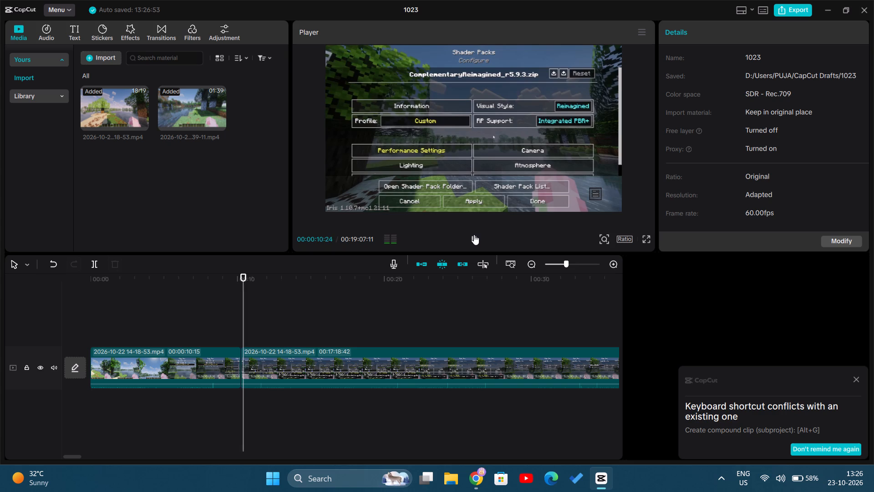
pyautogui.click(474, 235)
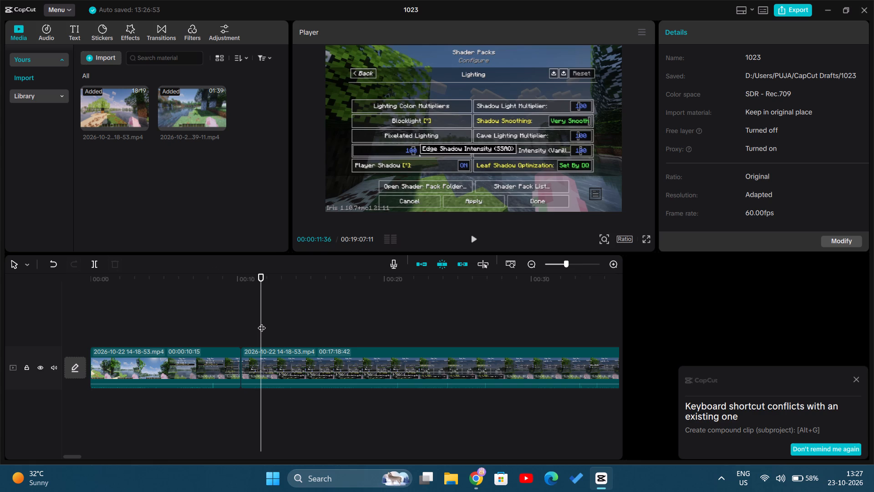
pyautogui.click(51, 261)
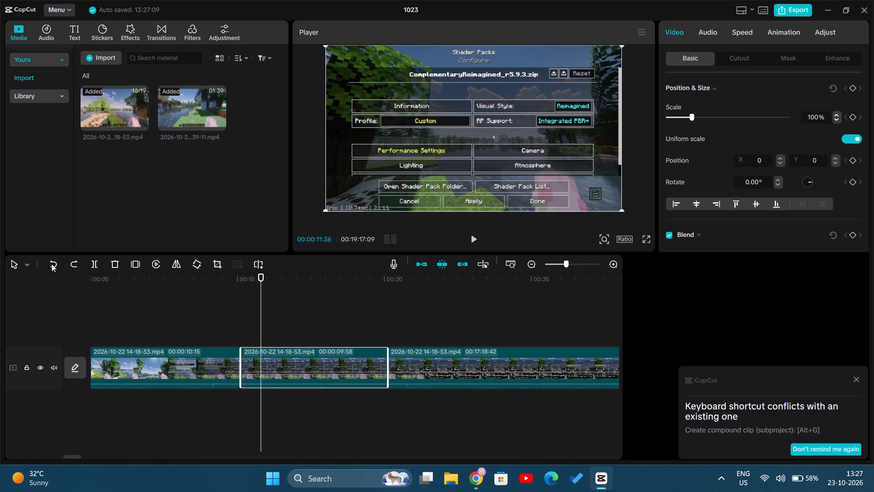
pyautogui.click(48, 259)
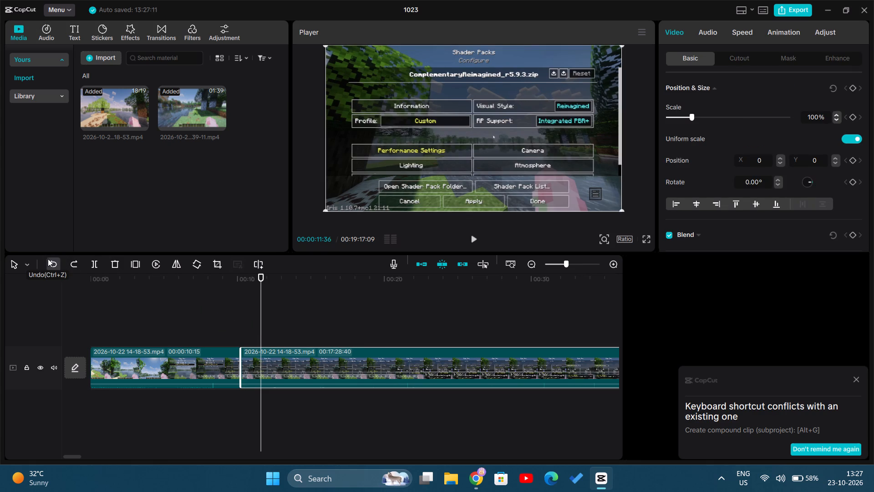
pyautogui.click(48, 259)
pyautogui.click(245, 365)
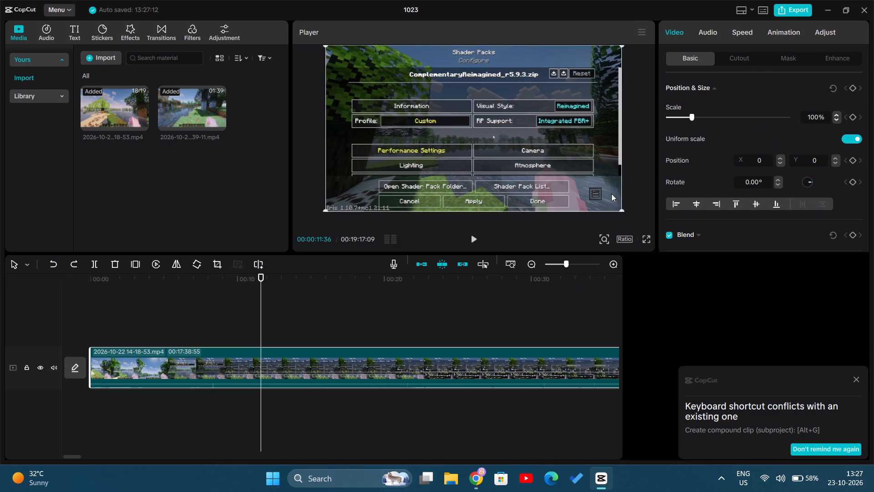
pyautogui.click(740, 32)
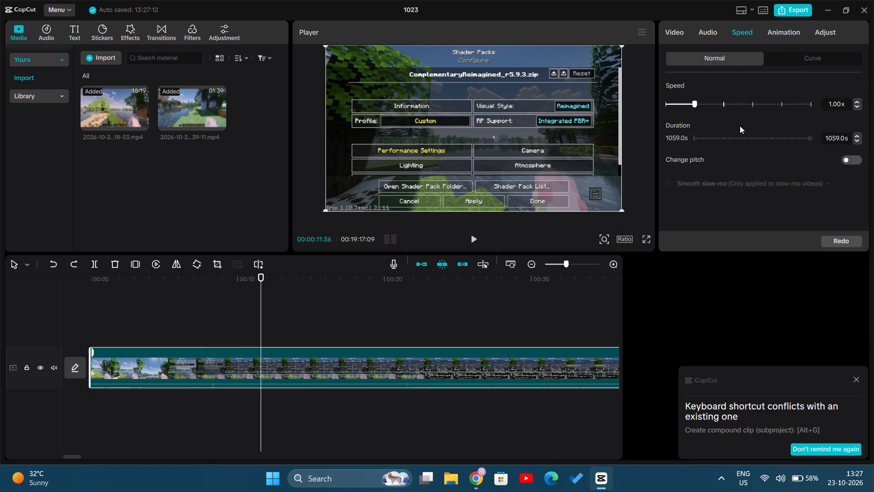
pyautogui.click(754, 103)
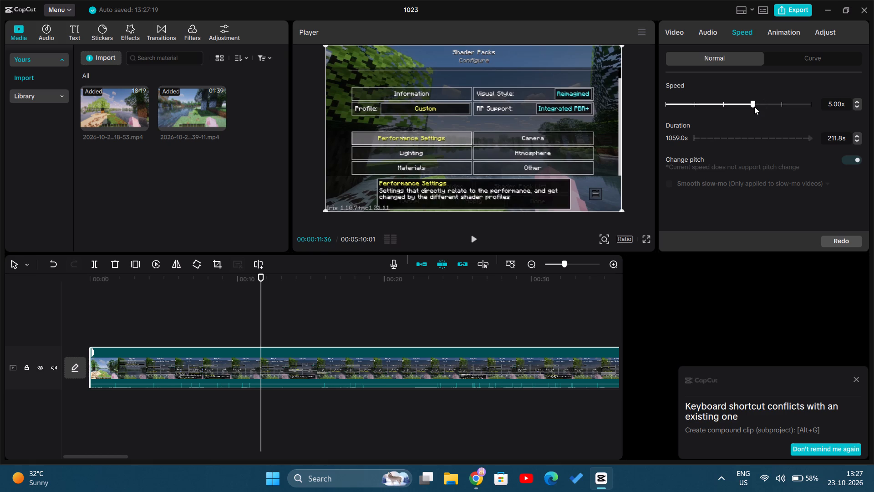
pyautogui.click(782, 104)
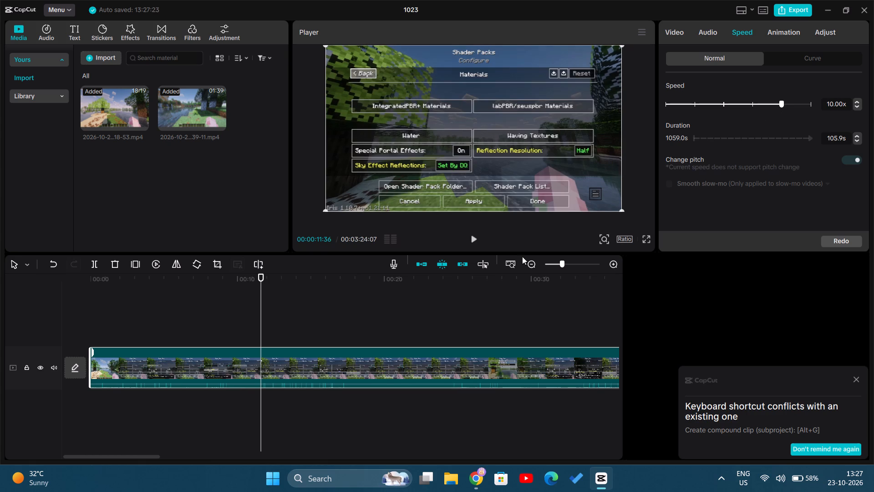
# Play the sped-up clip from the start of the timeline to judge its pace.
pyautogui.click(100, 318)
pyautogui.moveTo(100, 318); pyautogui.dragTo(84, 317)
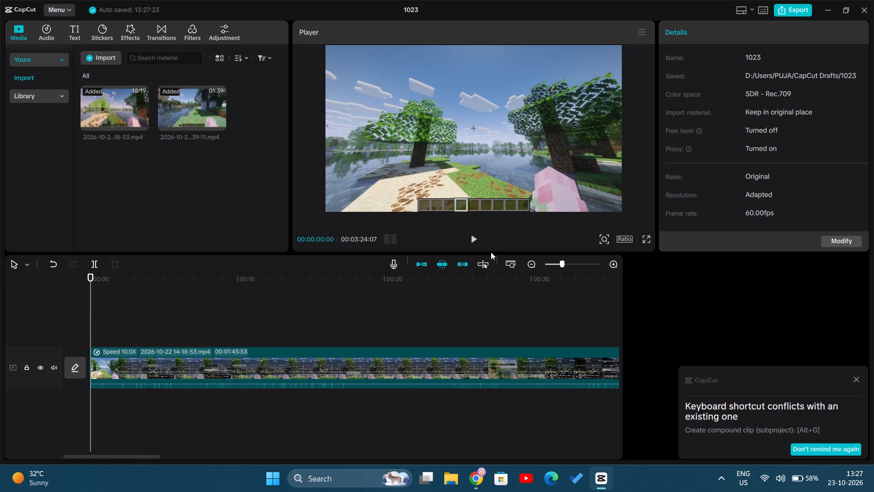
pyautogui.click(474, 240)
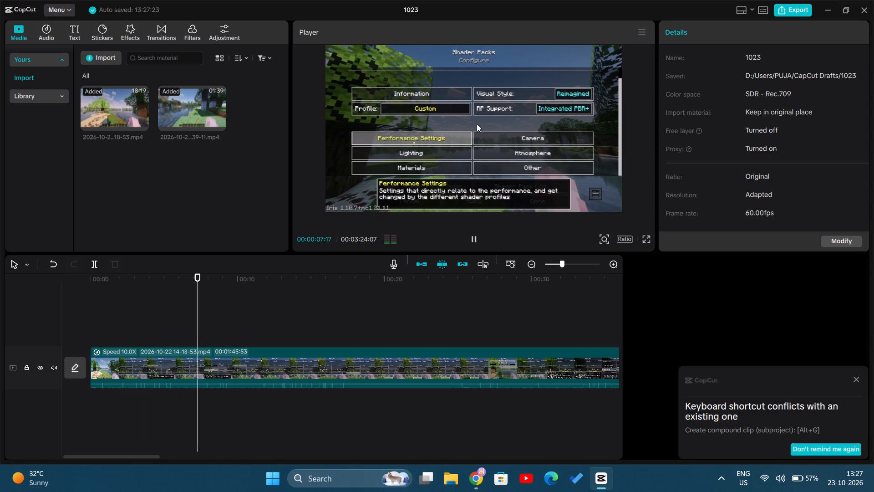
pyautogui.click(211, 360)
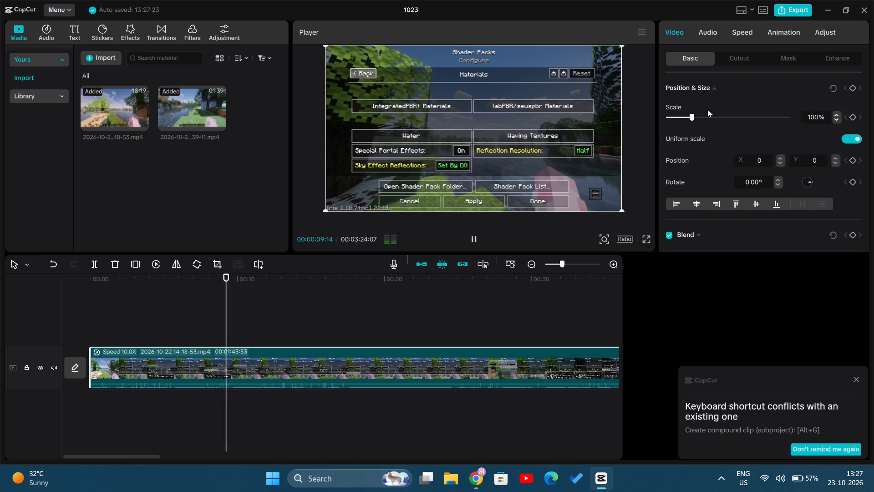
pyautogui.click(749, 37)
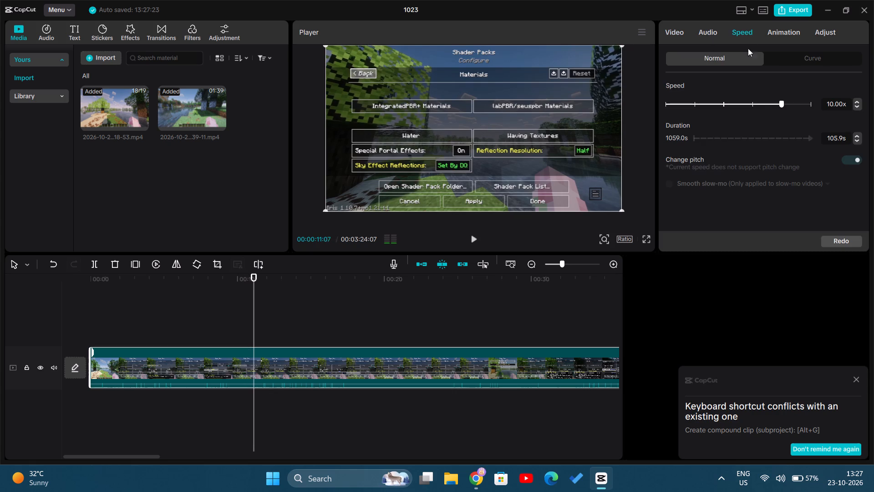
pyautogui.click(753, 105)
pyautogui.click(103, 327)
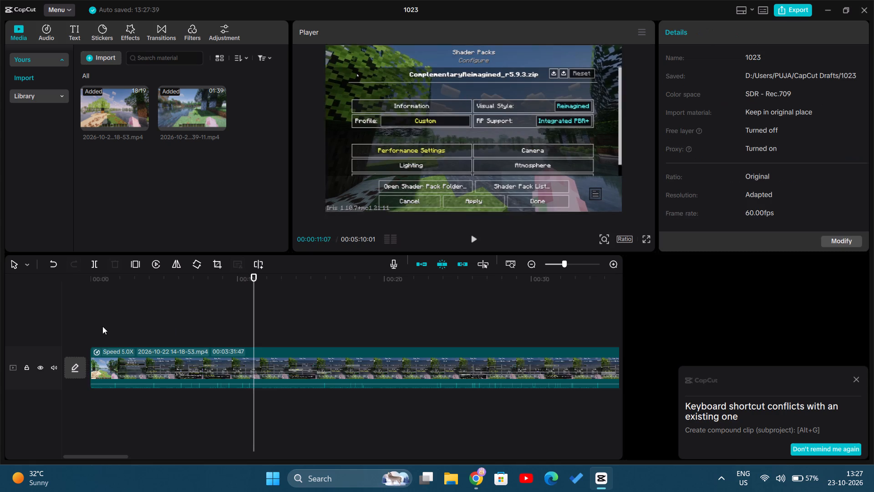
# Play the 5x clip from the start of the timeline to check its pace.
pyautogui.moveTo(102, 323); pyautogui.dragTo(90, 318)
pyautogui.click(474, 238)
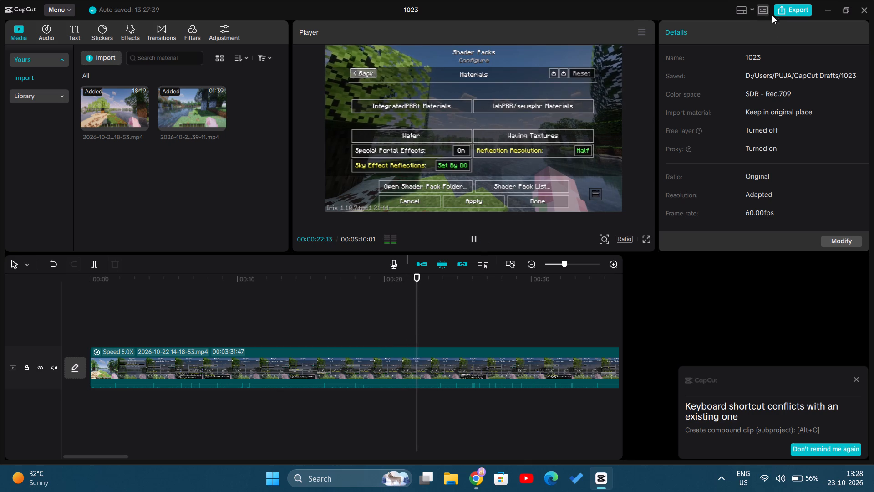
pyautogui.click(205, 315)
pyautogui.click(198, 312)
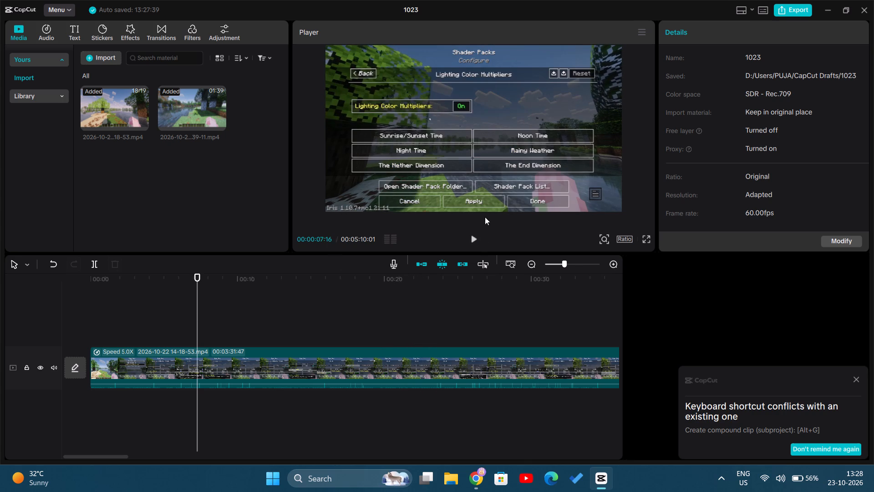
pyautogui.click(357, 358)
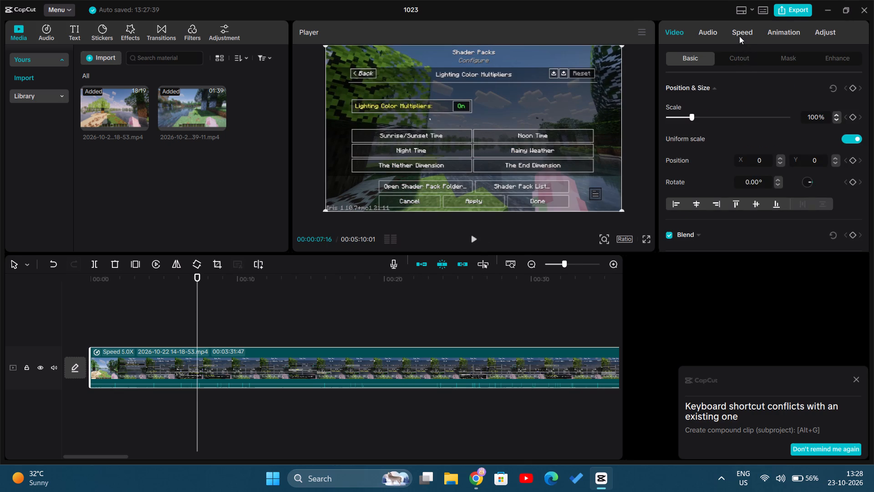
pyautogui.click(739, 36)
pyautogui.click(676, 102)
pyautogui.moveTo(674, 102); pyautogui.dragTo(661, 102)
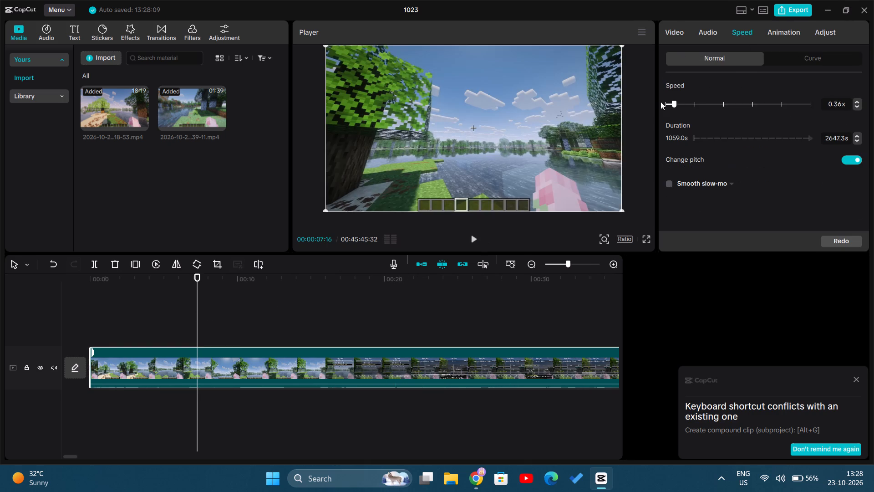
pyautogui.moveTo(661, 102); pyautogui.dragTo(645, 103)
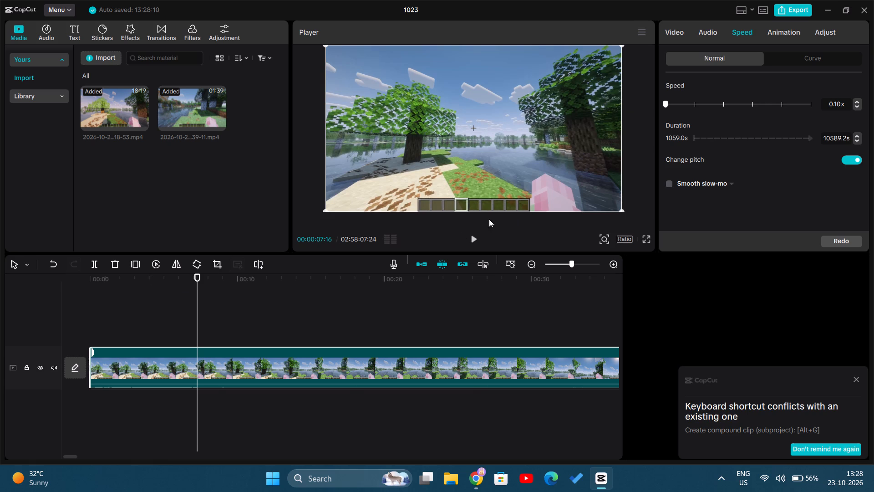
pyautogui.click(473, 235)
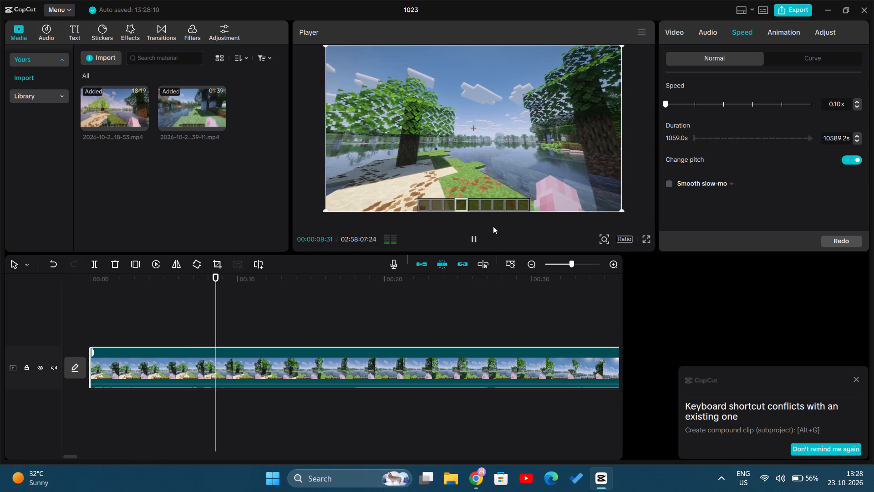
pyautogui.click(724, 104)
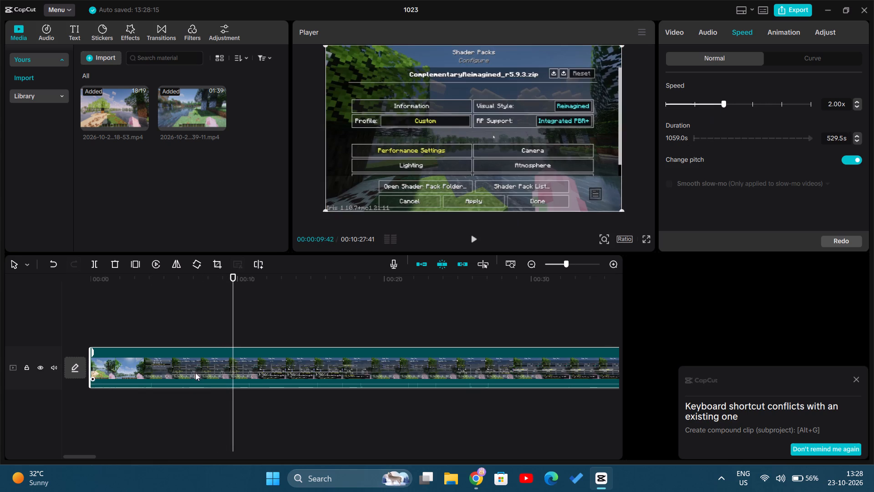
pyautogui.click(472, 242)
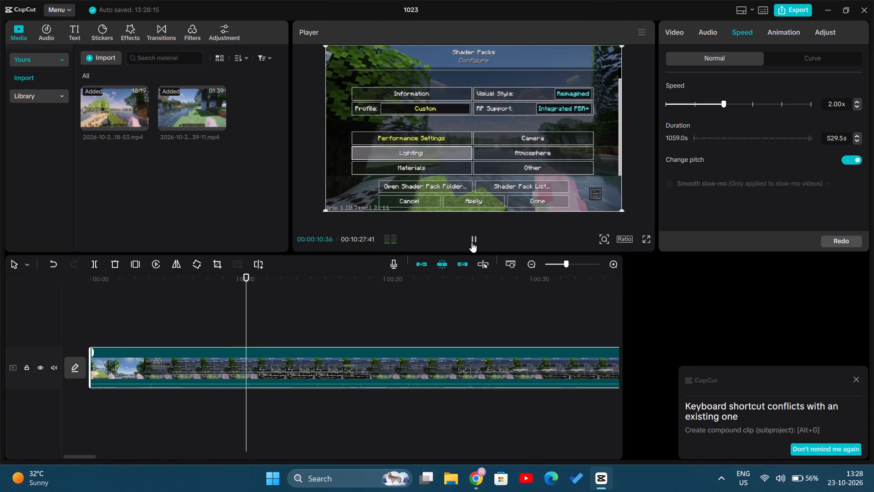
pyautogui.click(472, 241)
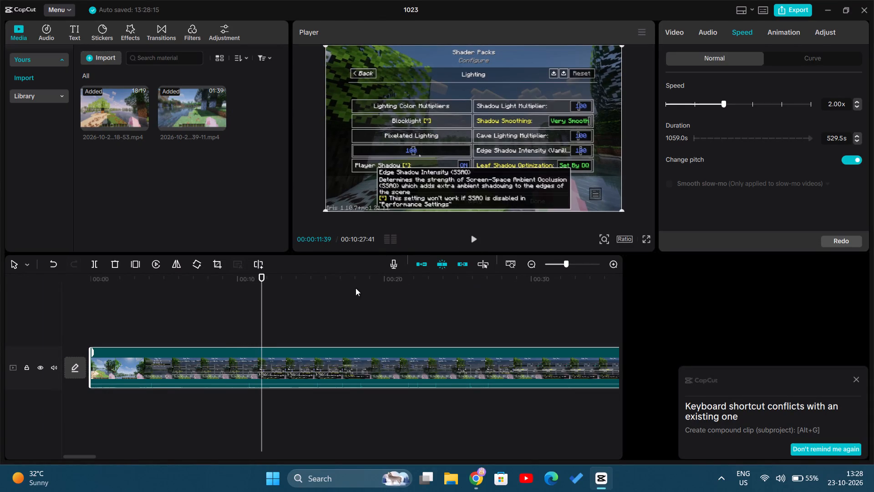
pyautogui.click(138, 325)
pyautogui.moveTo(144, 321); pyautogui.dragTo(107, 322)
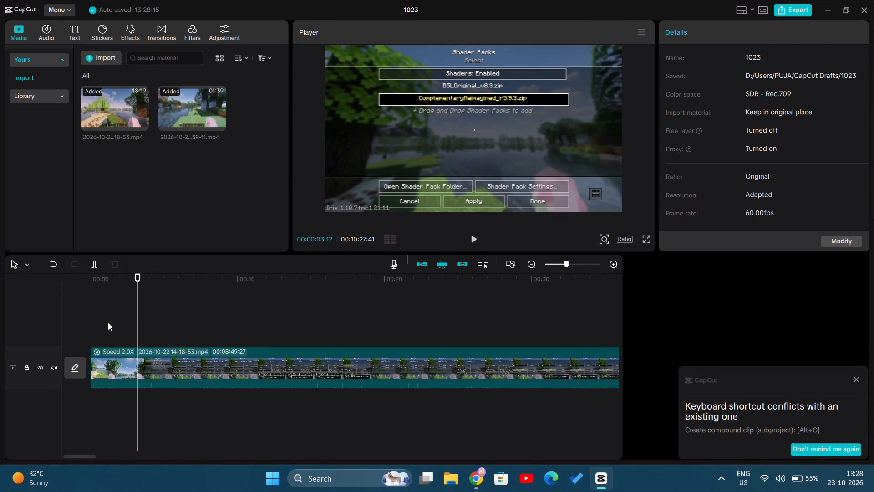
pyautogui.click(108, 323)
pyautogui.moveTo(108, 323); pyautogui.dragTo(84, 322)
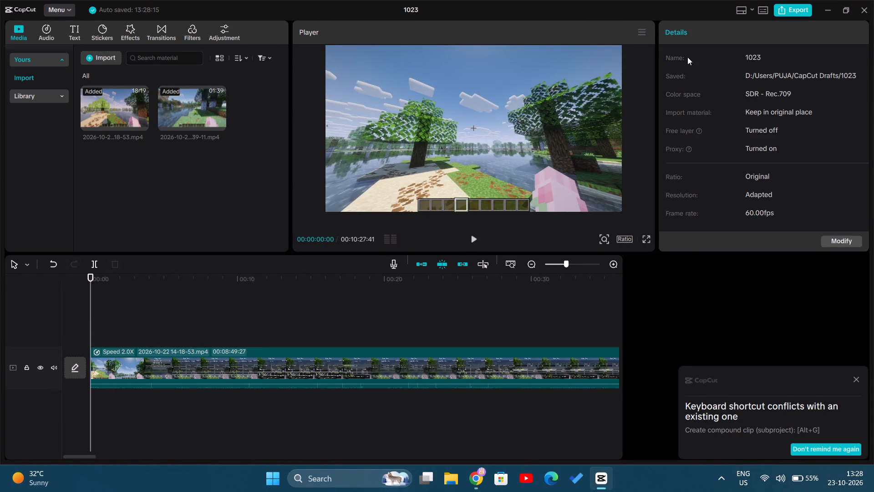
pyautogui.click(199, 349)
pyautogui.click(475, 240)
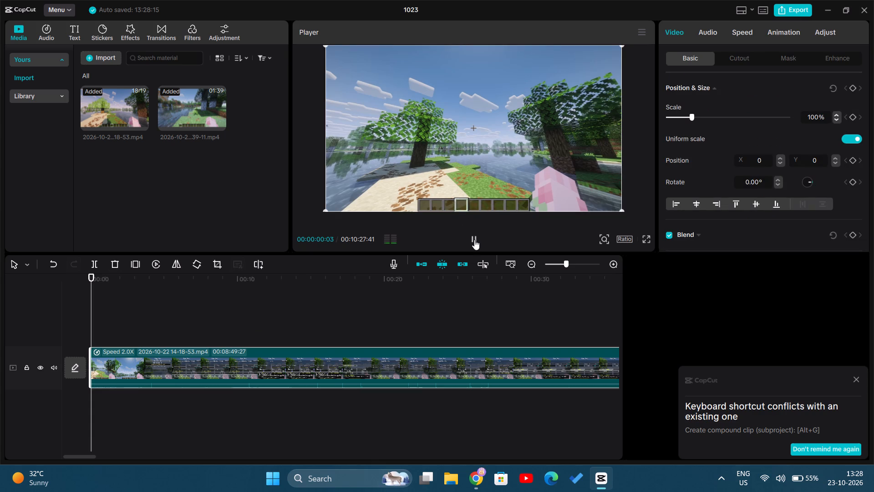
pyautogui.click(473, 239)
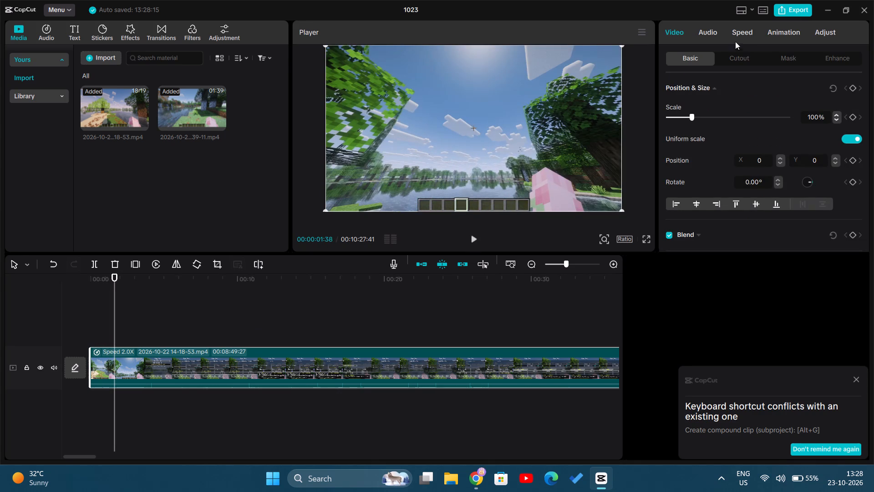
pyautogui.click(736, 29)
pyautogui.click(695, 101)
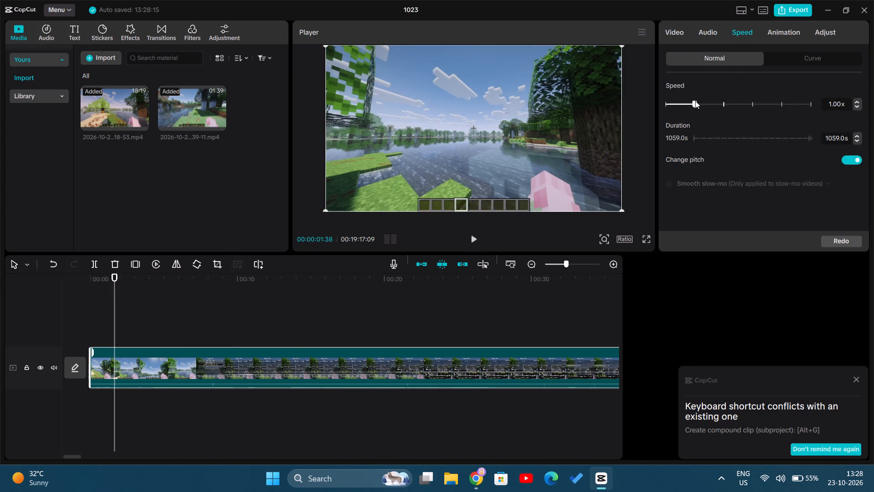
pyautogui.doubleClick(89, 299)
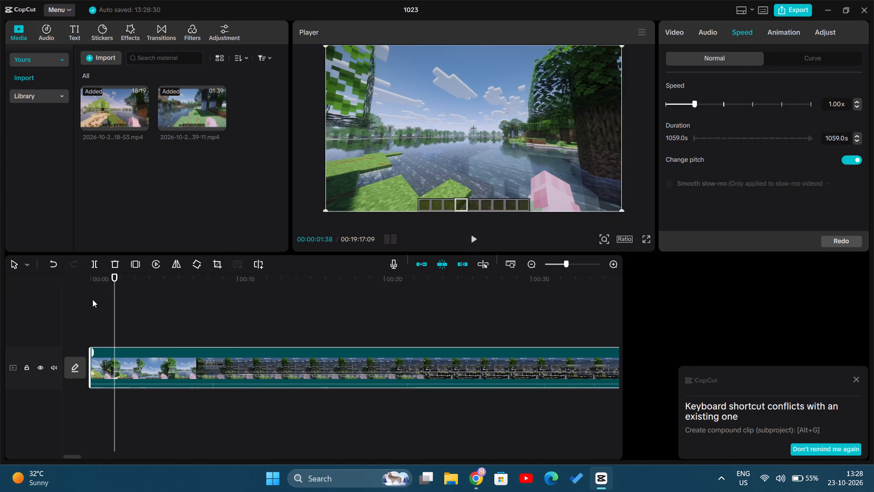
pyautogui.click(94, 301)
pyautogui.click(95, 304)
pyautogui.click(109, 307)
pyautogui.moveTo(105, 309); pyautogui.dragTo(40, 313)
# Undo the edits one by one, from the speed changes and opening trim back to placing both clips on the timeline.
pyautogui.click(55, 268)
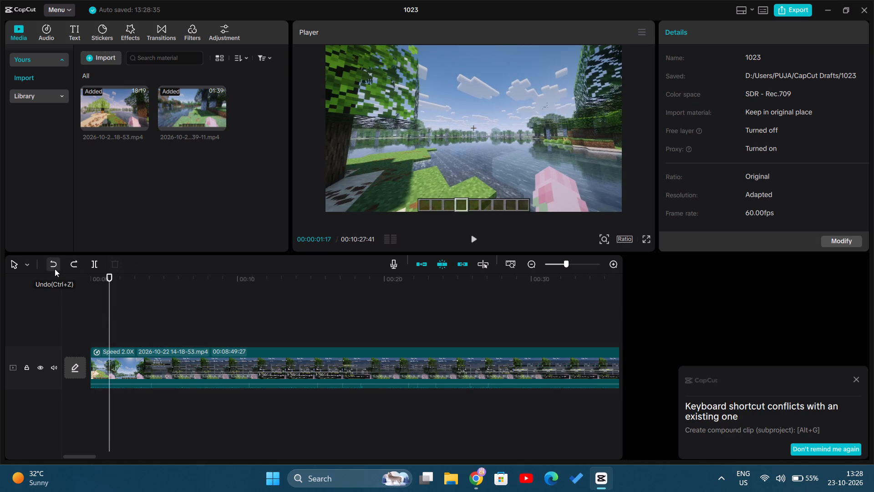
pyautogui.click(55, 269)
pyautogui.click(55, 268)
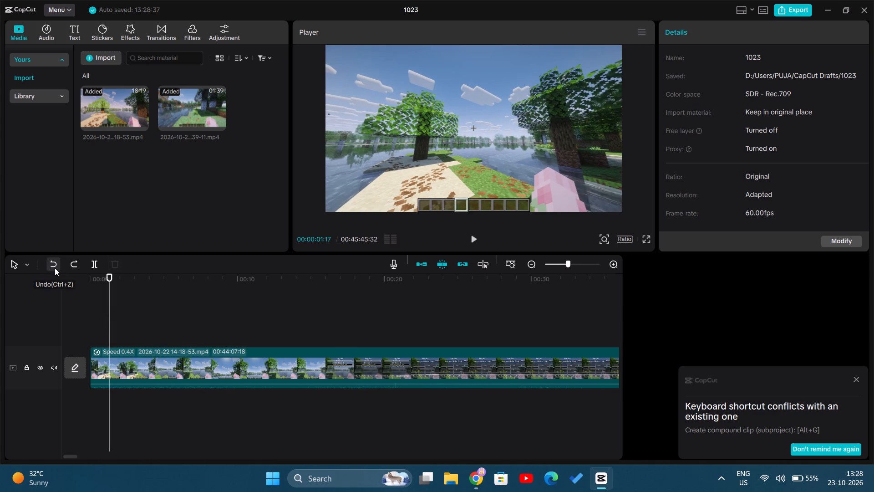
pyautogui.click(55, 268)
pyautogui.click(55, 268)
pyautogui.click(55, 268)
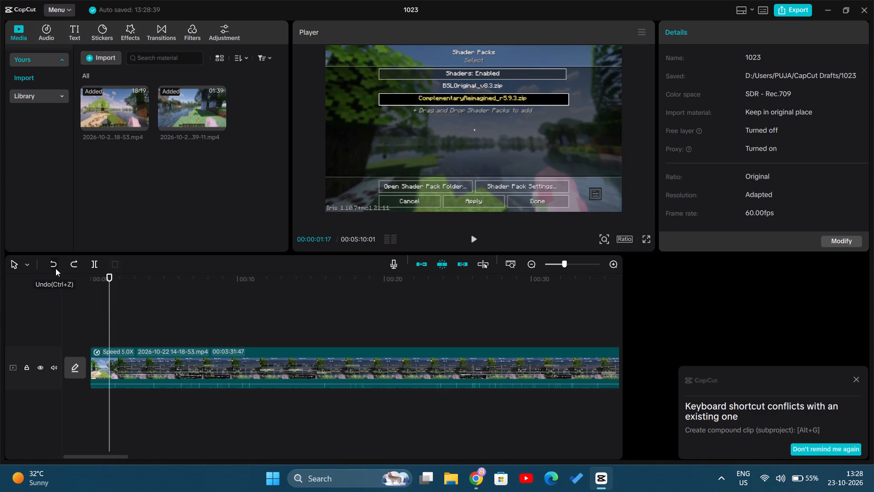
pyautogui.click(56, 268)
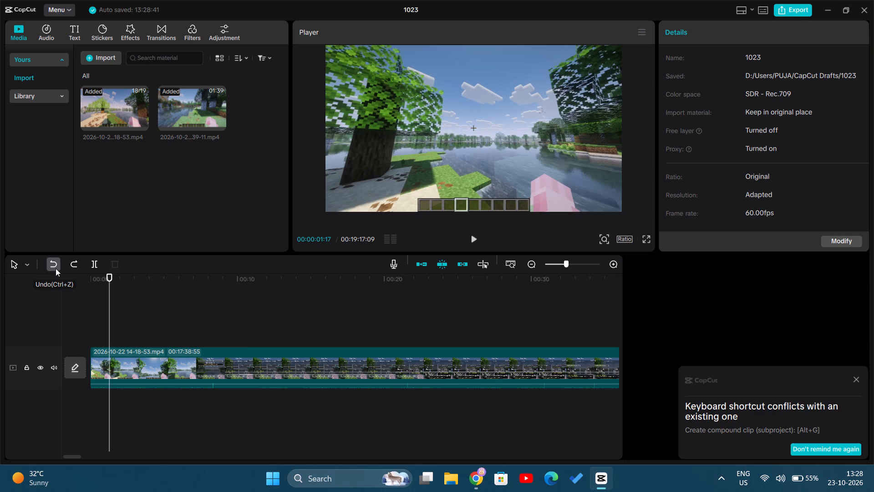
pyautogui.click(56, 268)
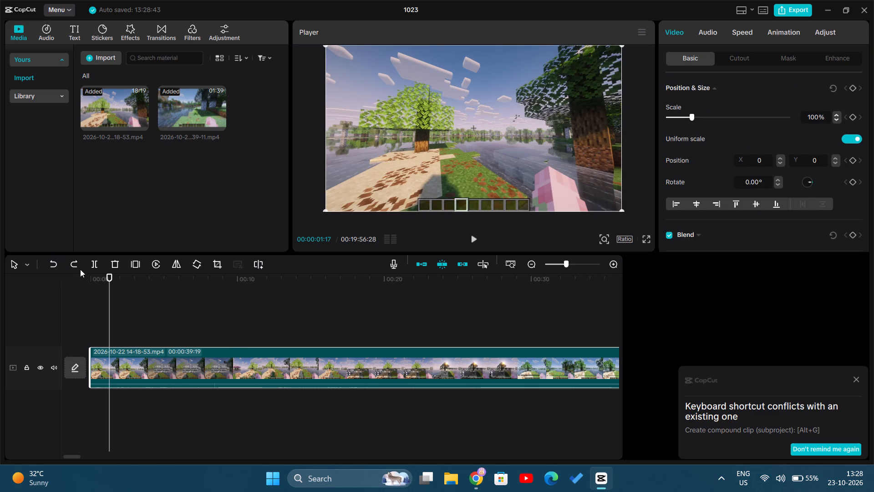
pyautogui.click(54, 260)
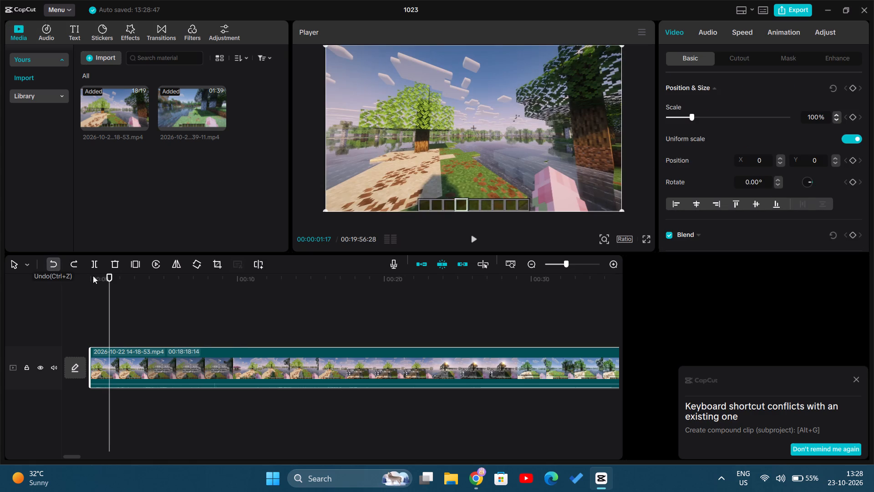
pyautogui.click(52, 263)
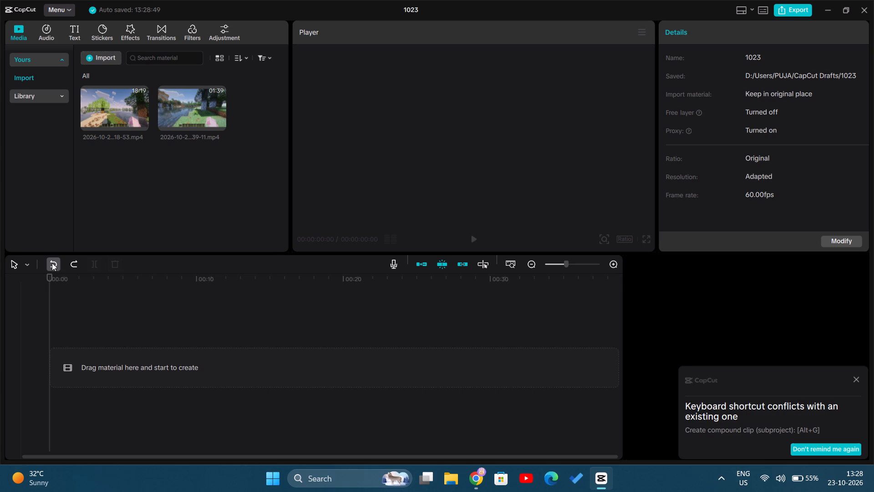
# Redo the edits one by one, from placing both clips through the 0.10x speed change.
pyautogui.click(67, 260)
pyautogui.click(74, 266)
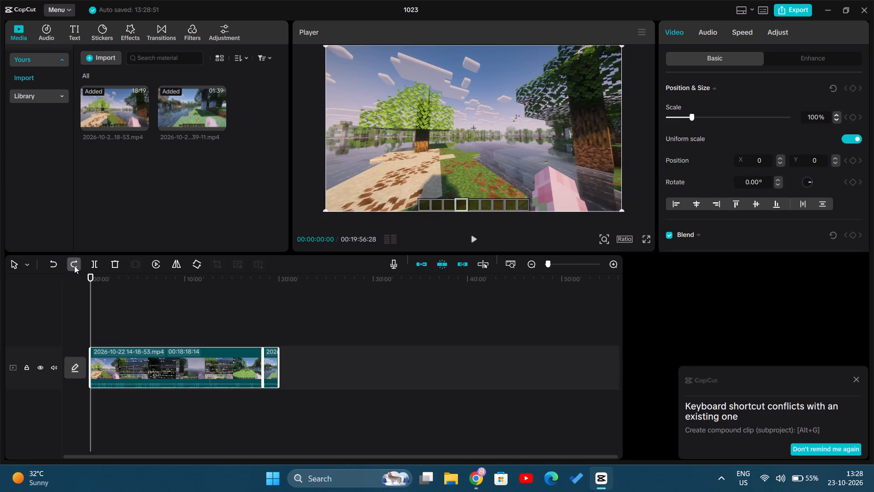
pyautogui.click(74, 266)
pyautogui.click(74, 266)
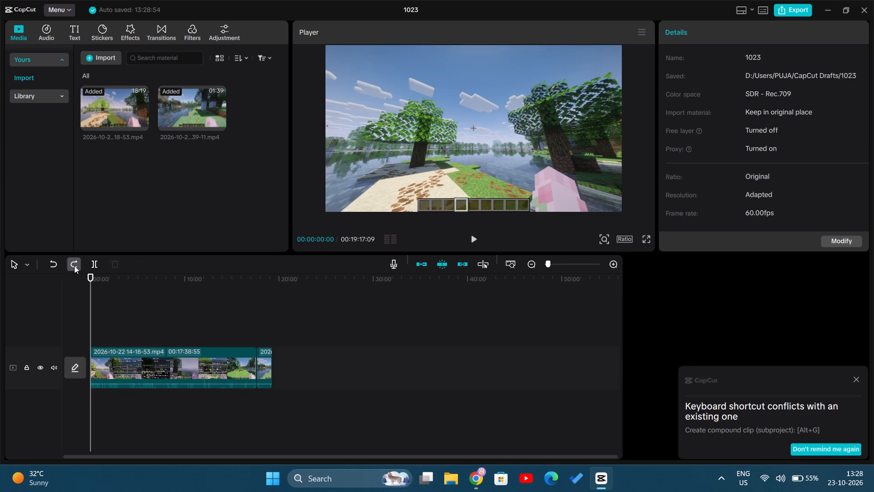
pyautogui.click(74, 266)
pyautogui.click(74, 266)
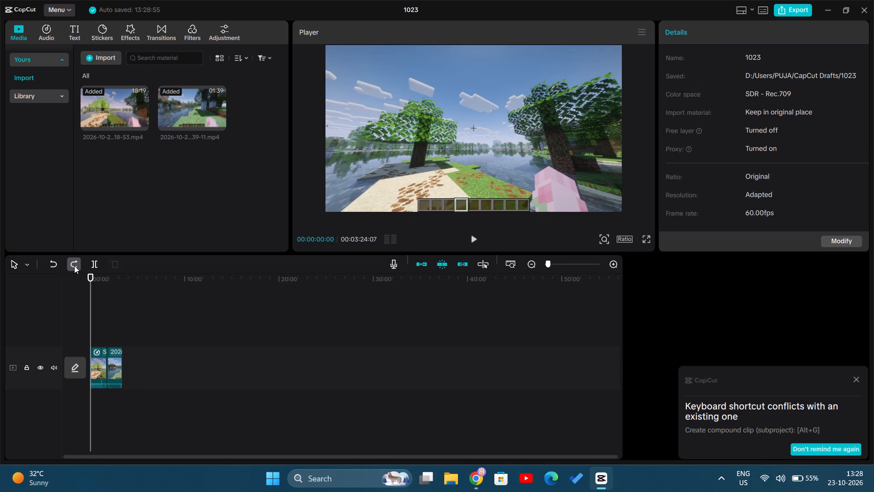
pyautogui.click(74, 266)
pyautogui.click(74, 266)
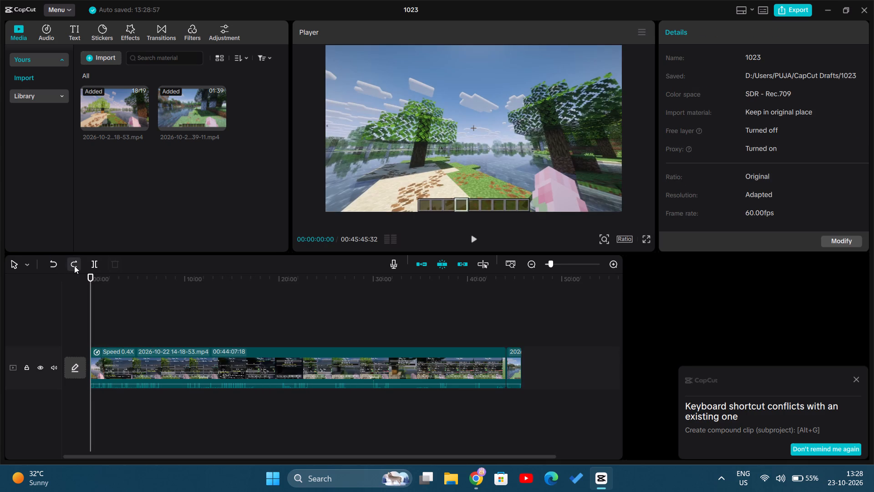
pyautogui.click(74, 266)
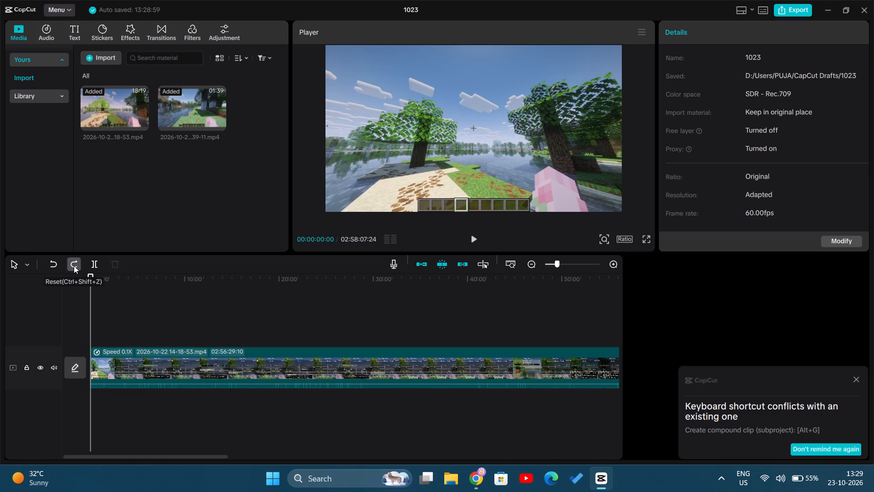
pyautogui.moveTo(91, 295); pyautogui.dragTo(130, 291)
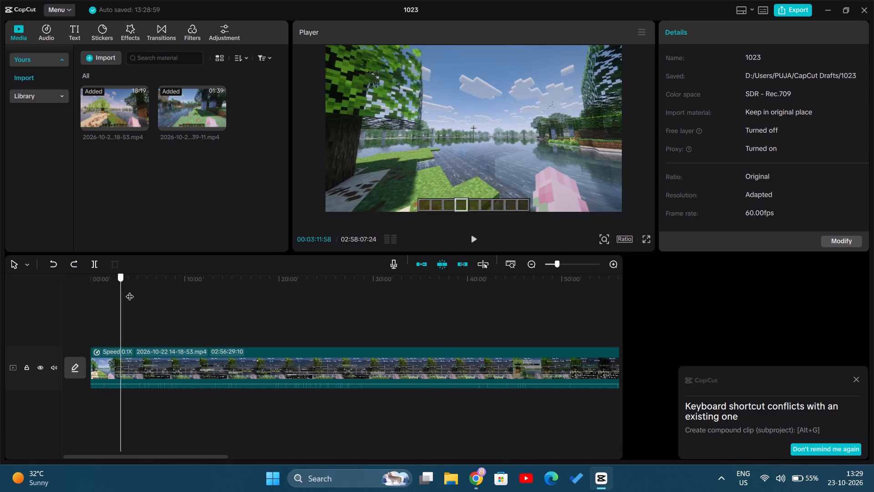
pyautogui.moveTo(130, 291); pyautogui.dragTo(151, 293)
pyautogui.click(472, 236)
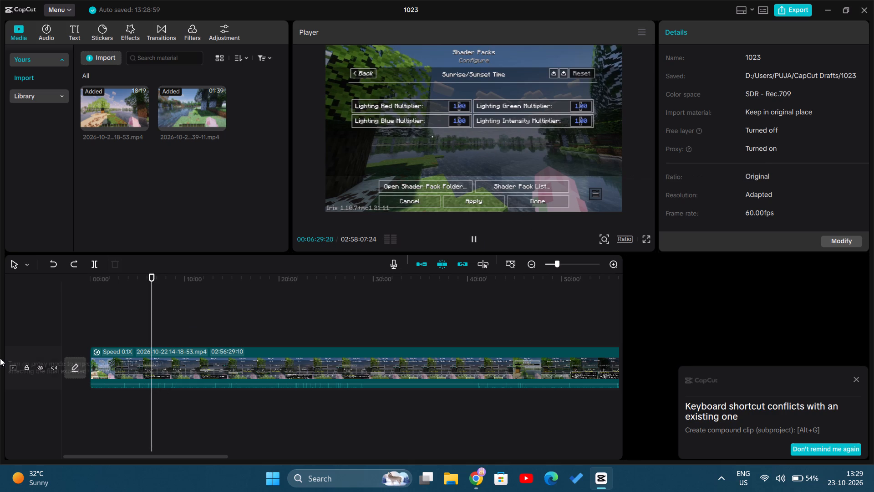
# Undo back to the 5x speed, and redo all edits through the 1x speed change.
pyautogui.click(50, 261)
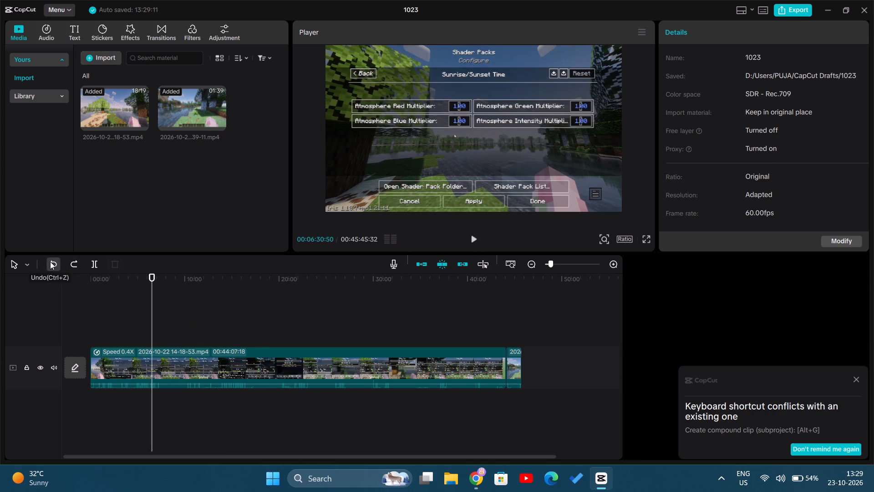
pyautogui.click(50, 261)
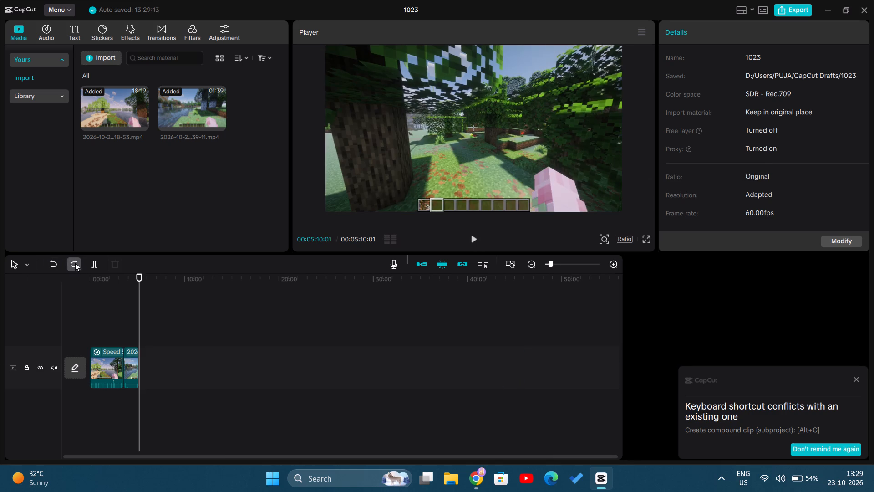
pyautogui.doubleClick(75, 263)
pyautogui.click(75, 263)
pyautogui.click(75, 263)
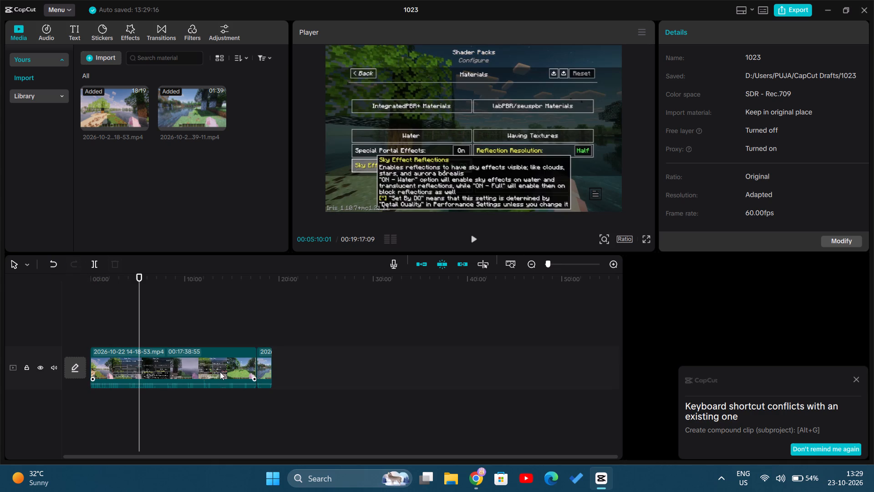
pyautogui.click(201, 367)
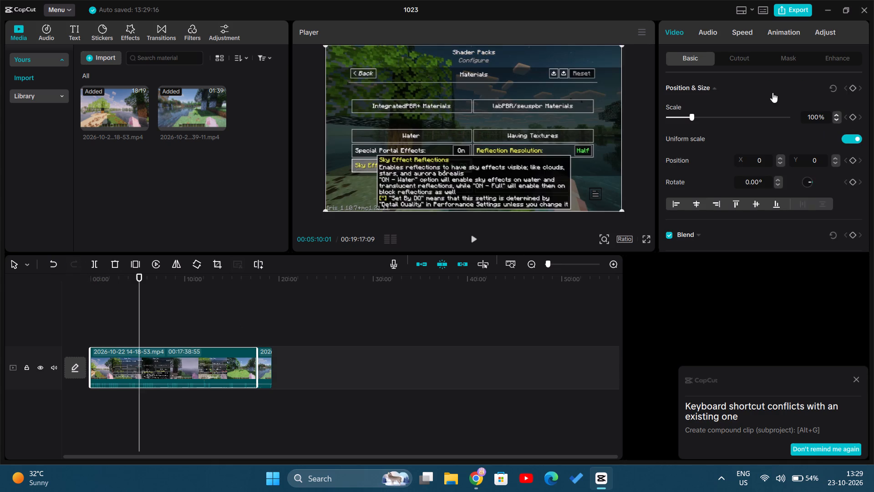
pyautogui.click(743, 34)
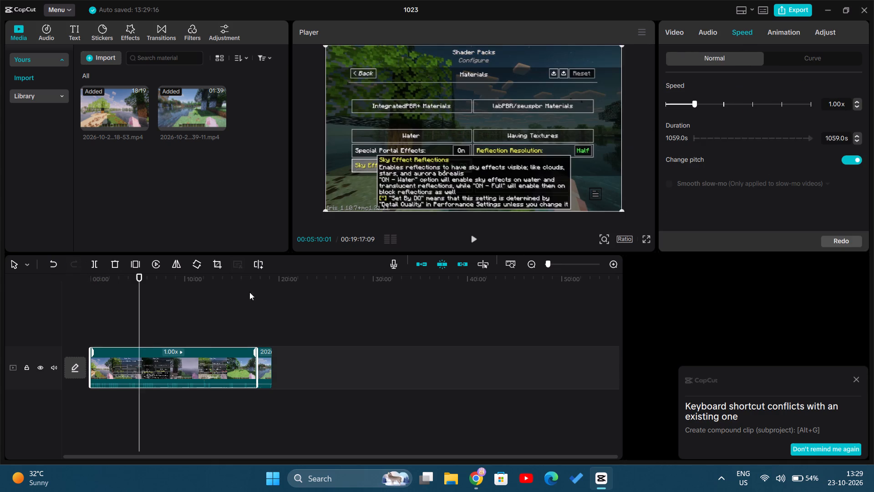
pyautogui.click(554, 263)
pyautogui.moveTo(554, 262); pyautogui.dragTo(563, 263)
pyautogui.click(113, 329)
pyautogui.moveTo(112, 328); pyautogui.dragTo(0, 328)
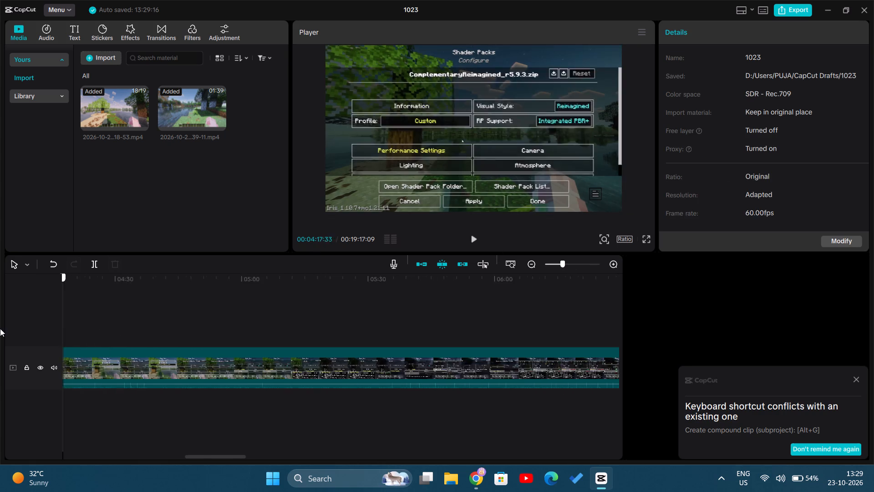
pyautogui.moveTo(0, 328); pyautogui.dragTo(128, 315)
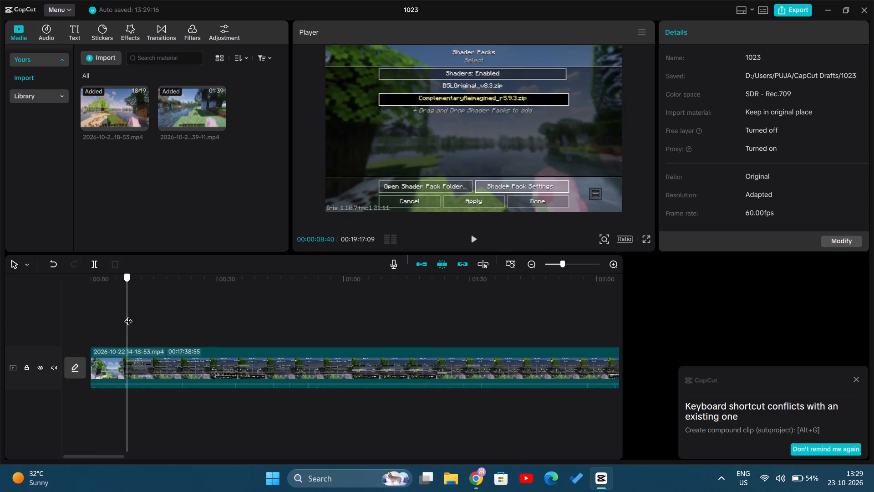
pyautogui.moveTo(128, 315); pyautogui.dragTo(229, 326)
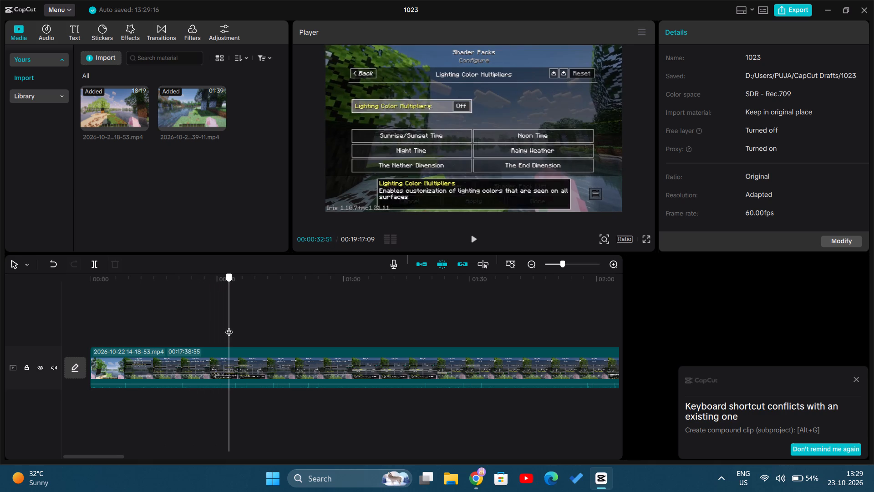
pyautogui.moveTo(229, 326); pyautogui.dragTo(87, 320)
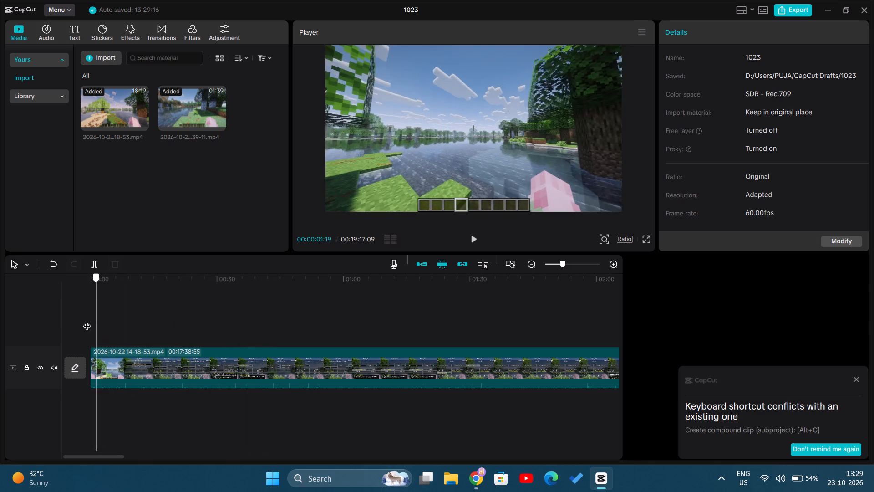
pyautogui.moveTo(87, 320); pyautogui.dragTo(133, 320)
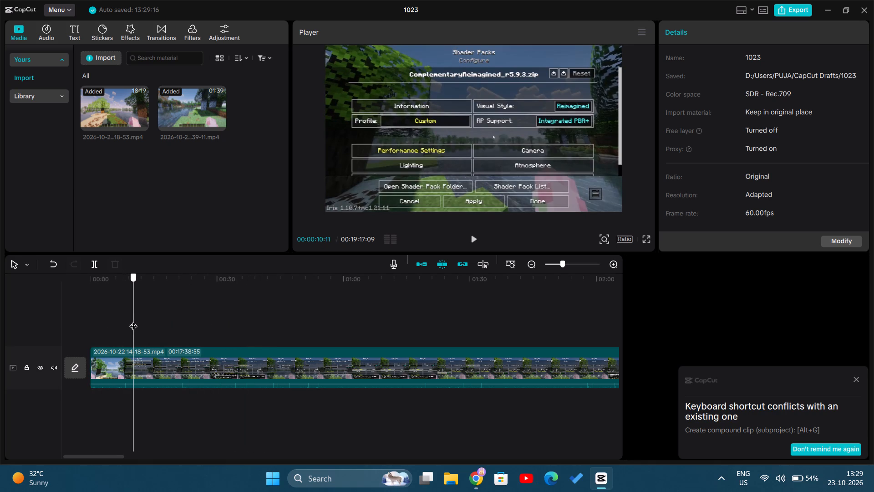
pyautogui.moveTo(133, 320); pyautogui.dragTo(45, 324)
pyautogui.click(473, 237)
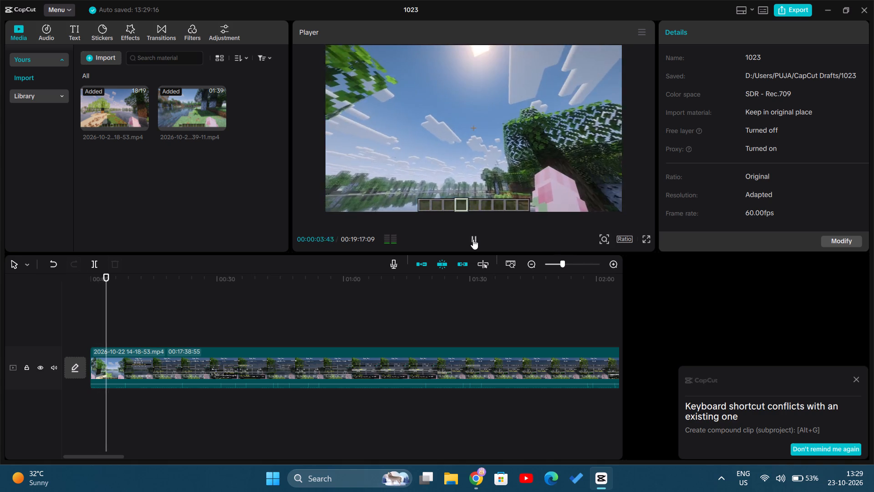
pyautogui.click(473, 239)
pyautogui.click(473, 239)
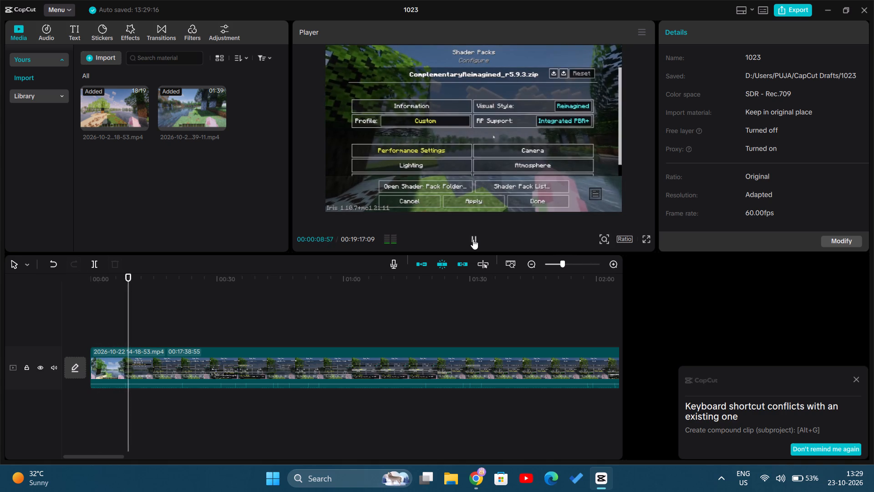
pyautogui.click(140, 310)
pyautogui.moveTo(140, 310); pyautogui.dragTo(132, 309)
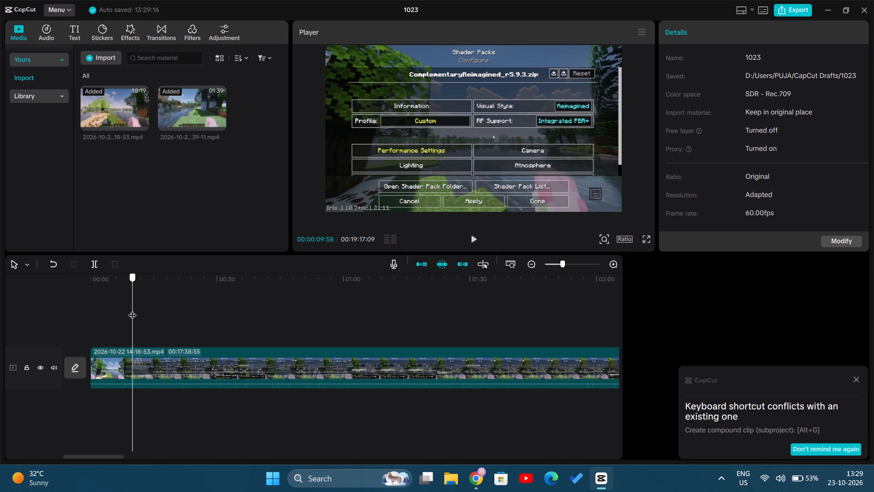
pyautogui.moveTo(132, 309); pyautogui.dragTo(129, 306)
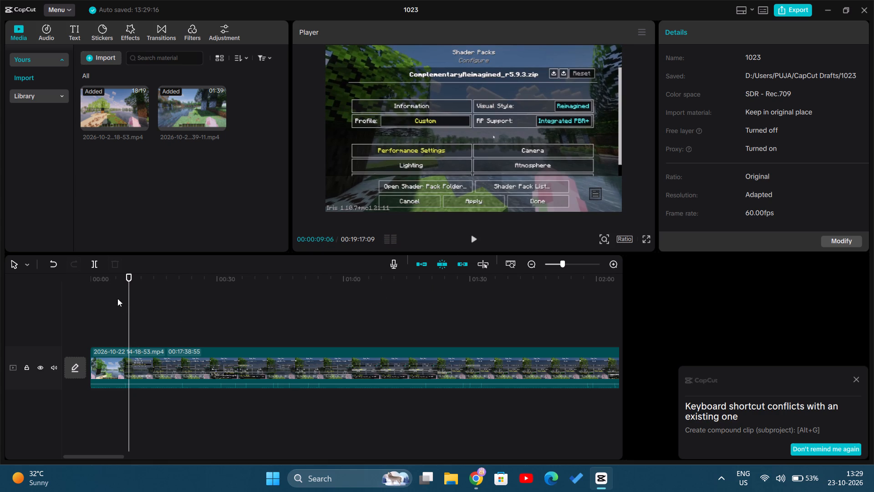
pyautogui.click(96, 261)
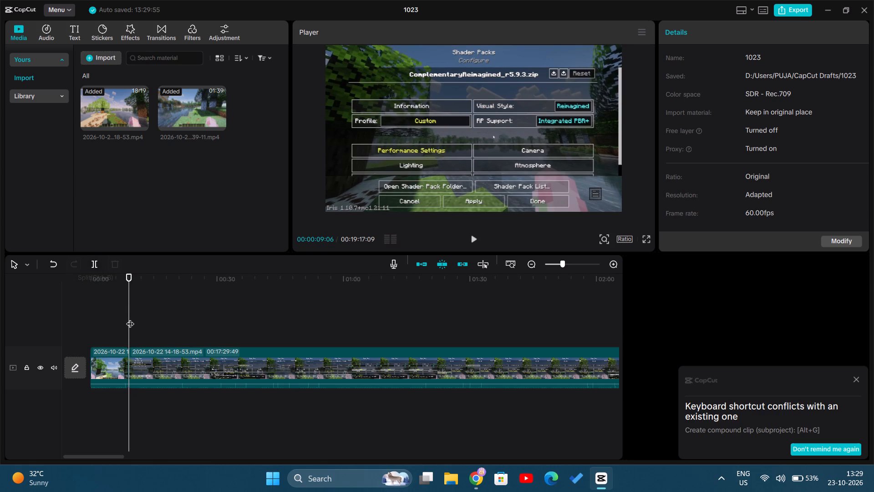
pyautogui.moveTo(129, 317); pyautogui.dragTo(202, 325)
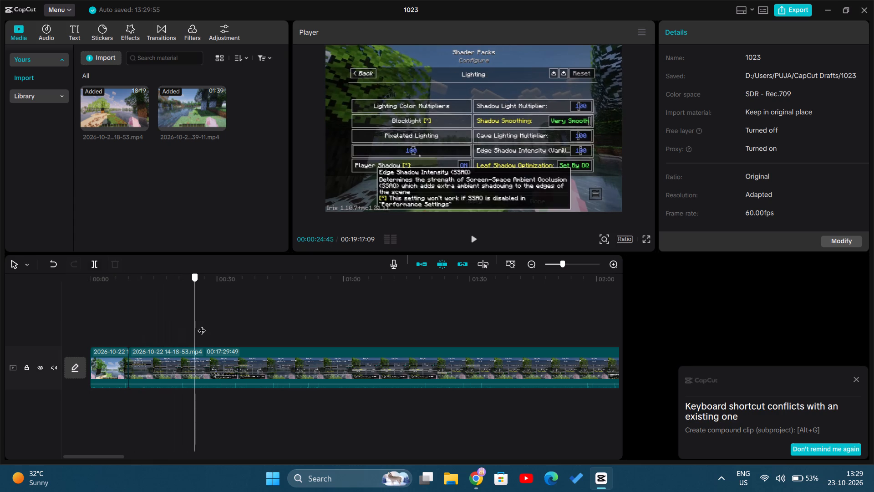
pyautogui.moveTo(202, 325); pyautogui.dragTo(180, 323)
pyautogui.moveTo(178, 322); pyautogui.dragTo(174, 321)
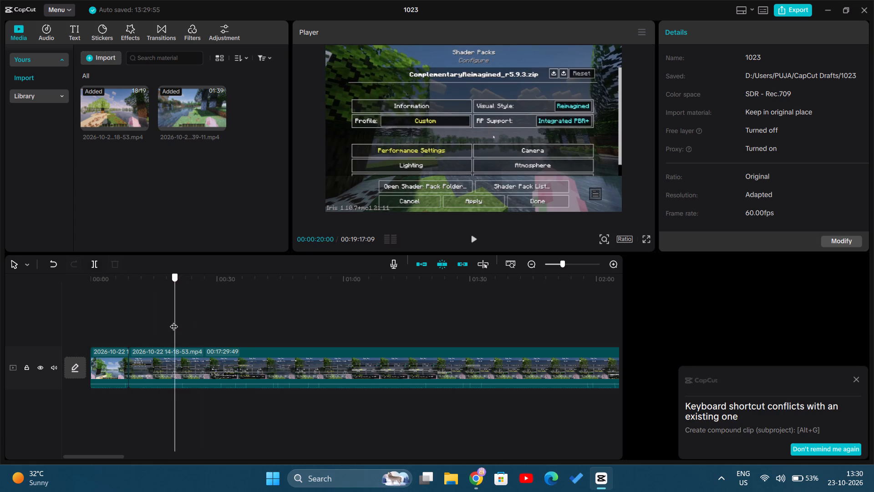
pyautogui.moveTo(174, 321); pyautogui.dragTo(171, 322)
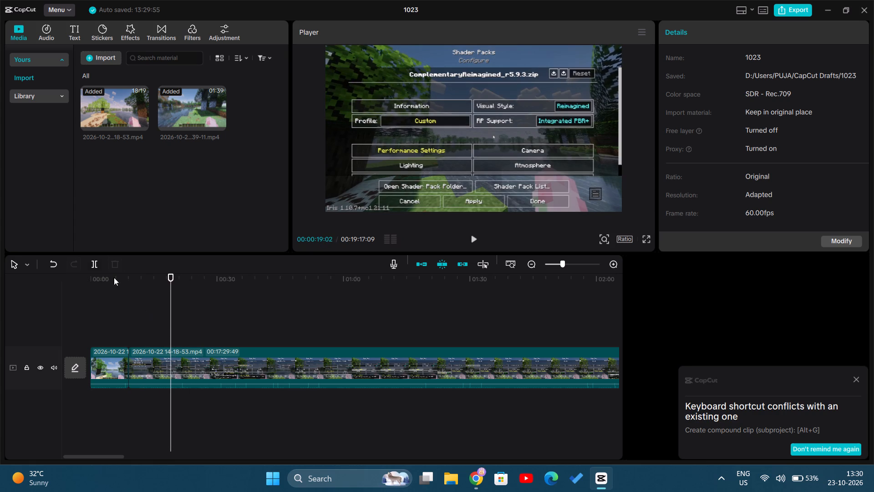
pyautogui.click(92, 261)
# Set the speed of the segment between about 9 and 19 seconds to 99.33x.
pyautogui.click(153, 367)
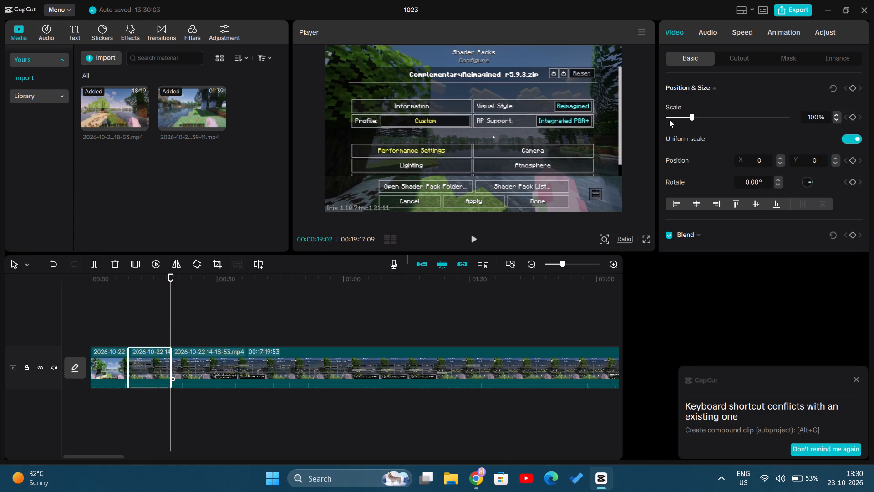
pyautogui.click(738, 36)
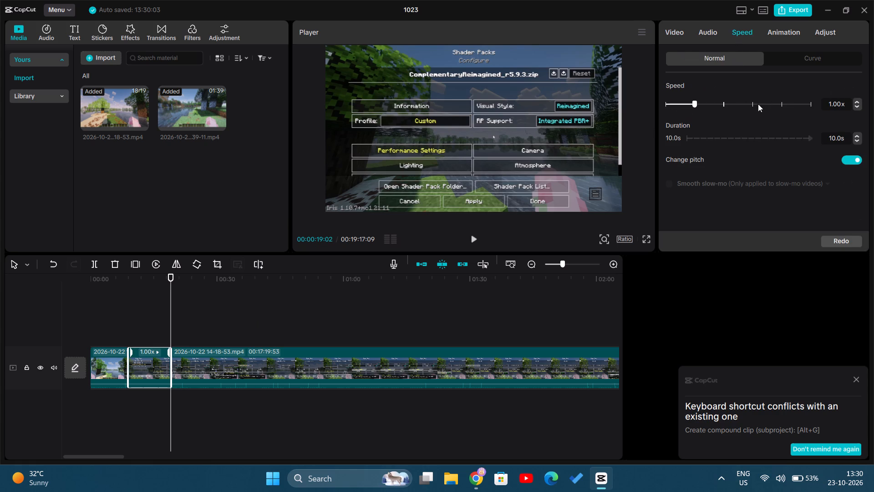
pyautogui.click(784, 107)
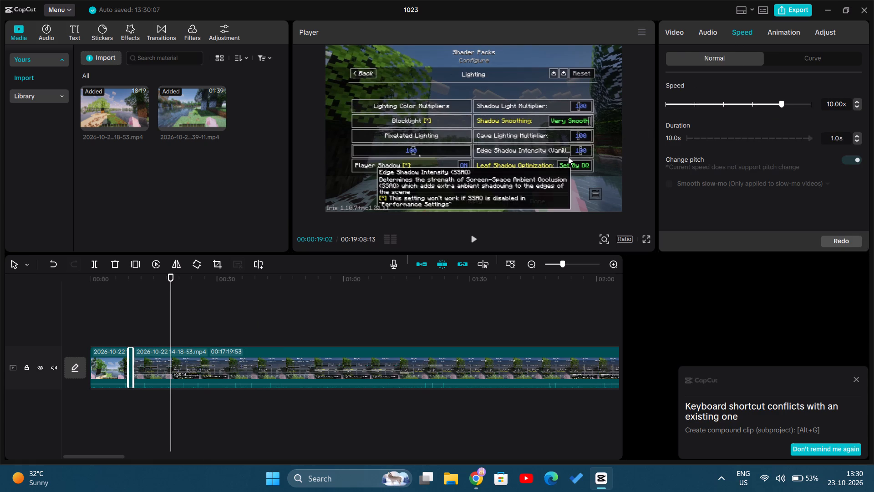
pyautogui.click(810, 103)
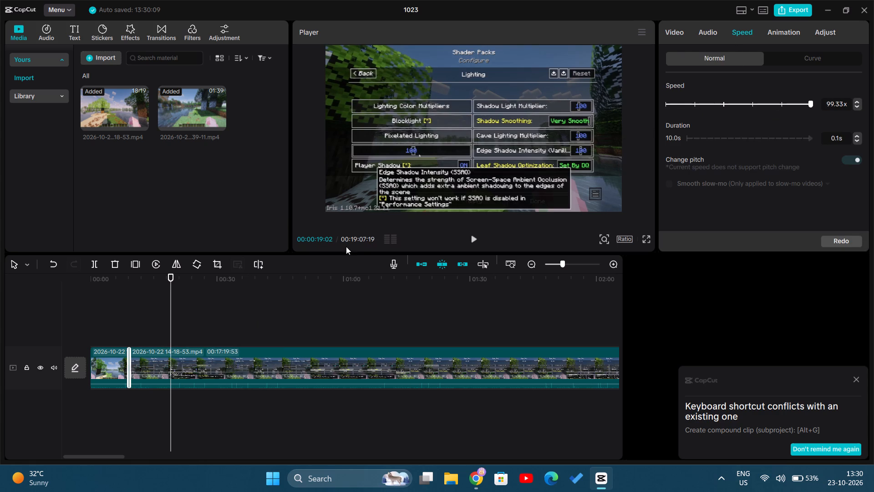
# Play the timeline from about 7 seconds through the sped-up segment and into the Lighting settings footage.
pyautogui.click(122, 322)
pyautogui.click(471, 236)
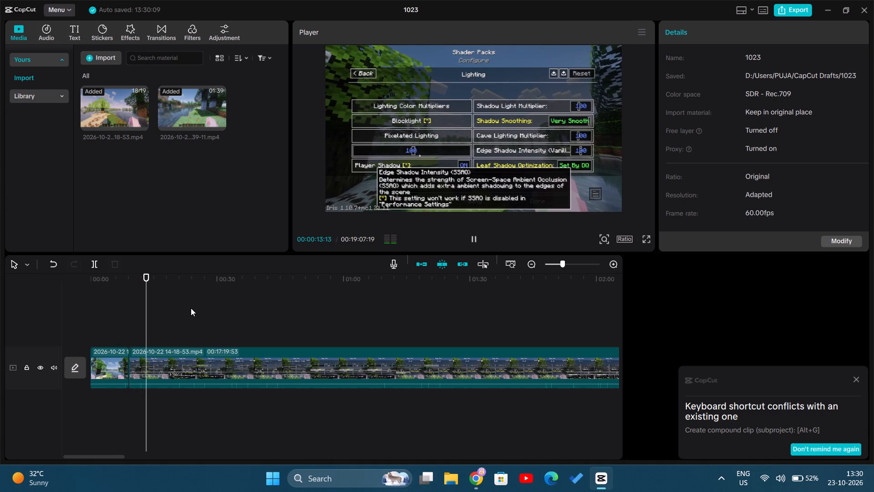
pyautogui.click(137, 335)
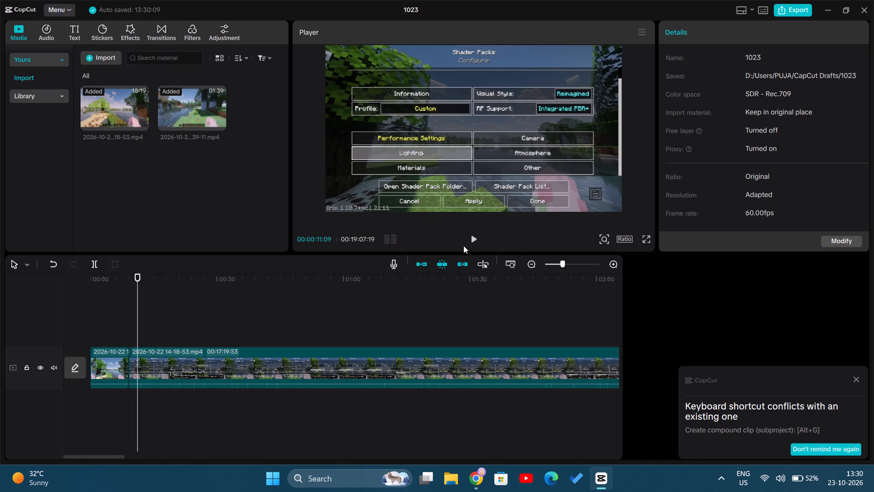
pyautogui.click(472, 243)
pyautogui.click(472, 243)
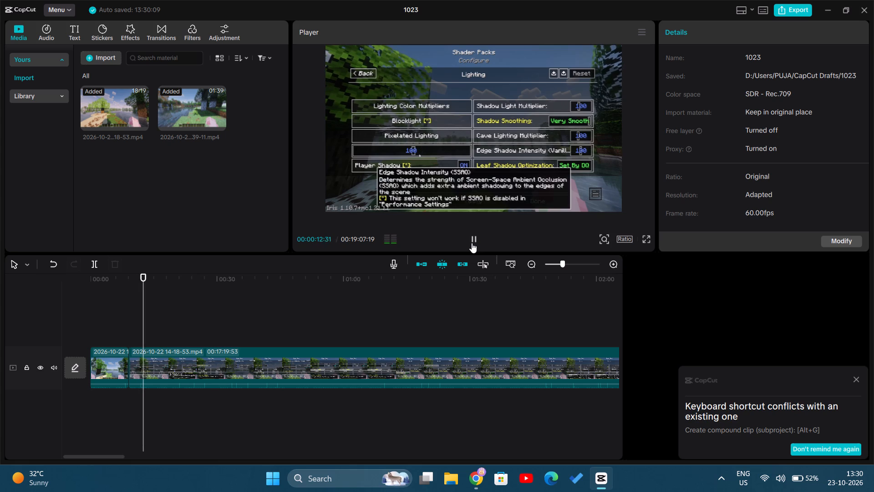
pyautogui.click(472, 237)
pyautogui.click(472, 237)
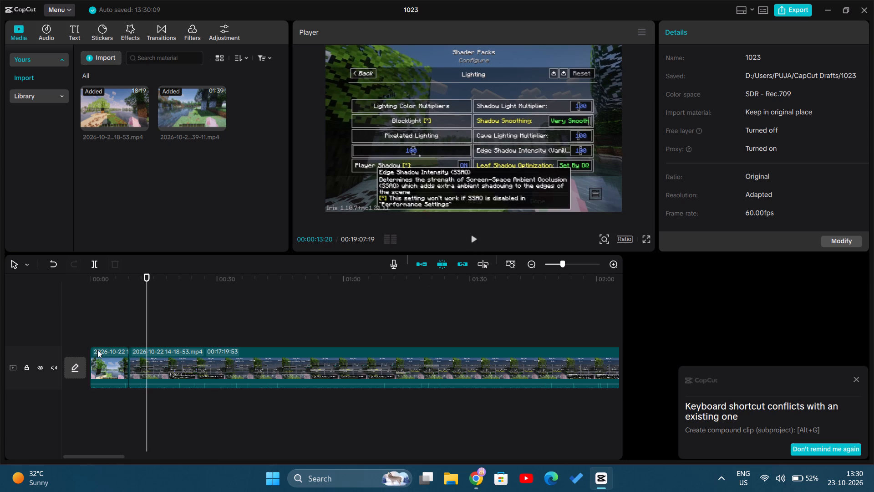
# Split the remaining long clip at about 00:00:12:53, where the Edge Shadow Intensity tooltip is displayed.
pyautogui.click(140, 313)
pyautogui.click(140, 313)
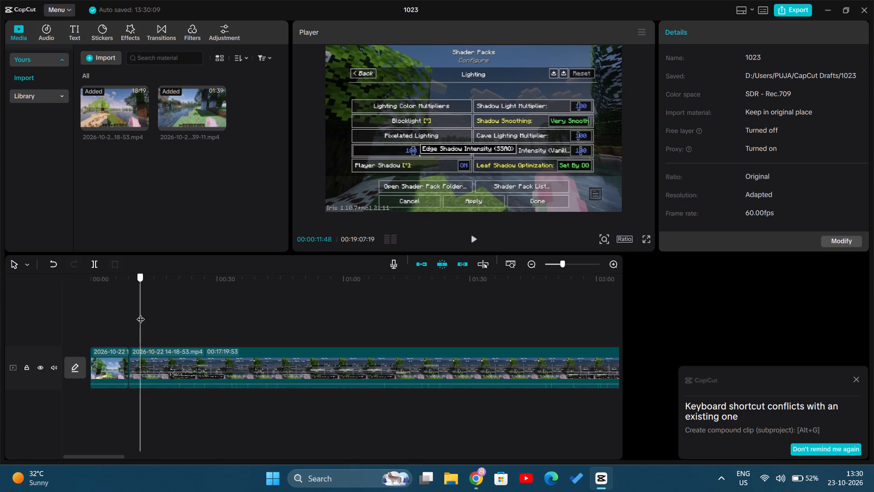
pyautogui.click(143, 314)
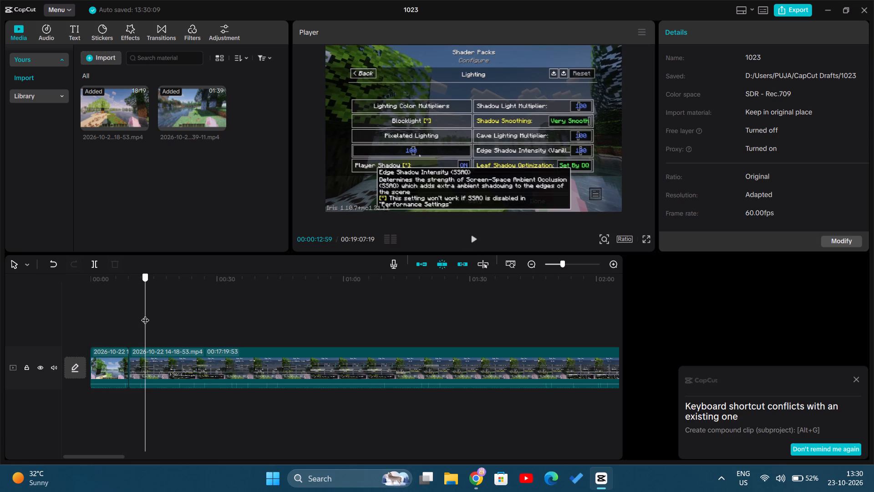
pyautogui.click(91, 267)
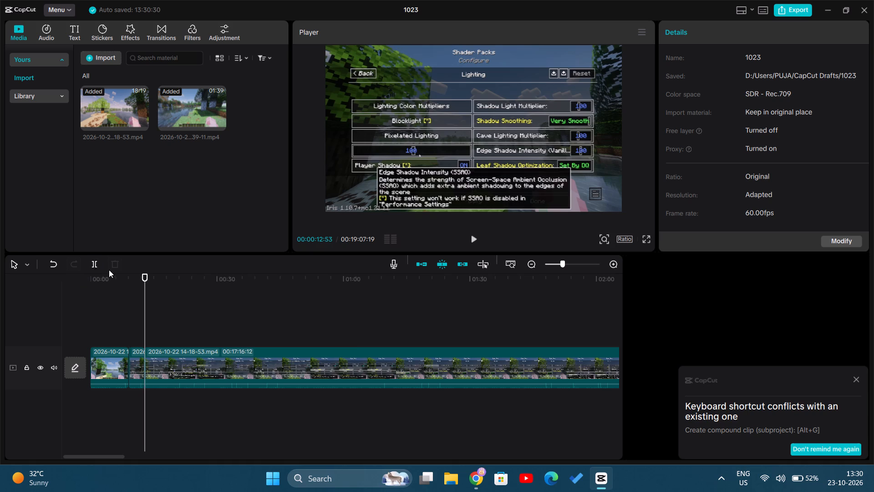
# Split the long clip at about 00:00:19:54, near the end of the static Lighting settings section.
pyautogui.moveTo(145, 314); pyautogui.dragTo(188, 314)
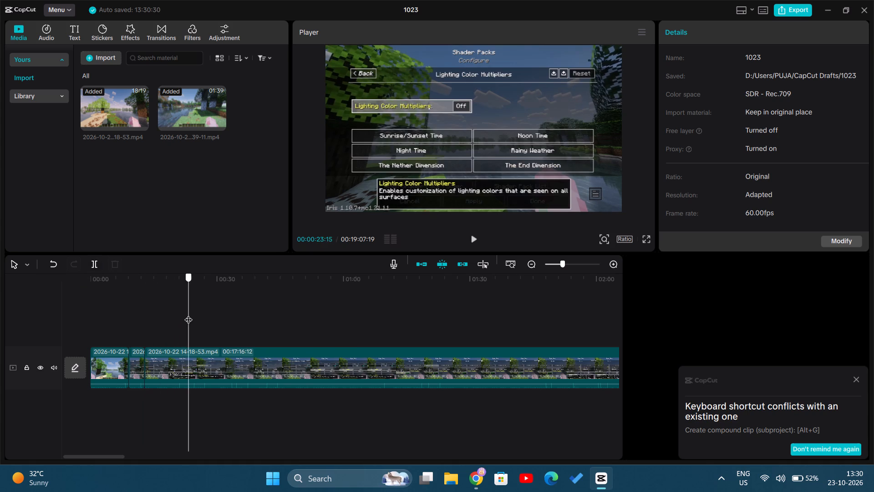
pyautogui.moveTo(188, 314); pyautogui.dragTo(162, 315)
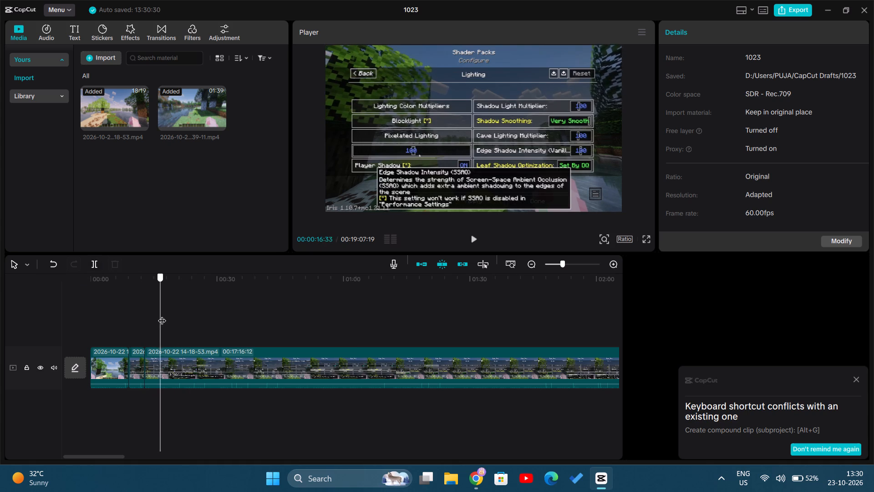
pyautogui.moveTo(162, 315); pyautogui.dragTo(183, 317)
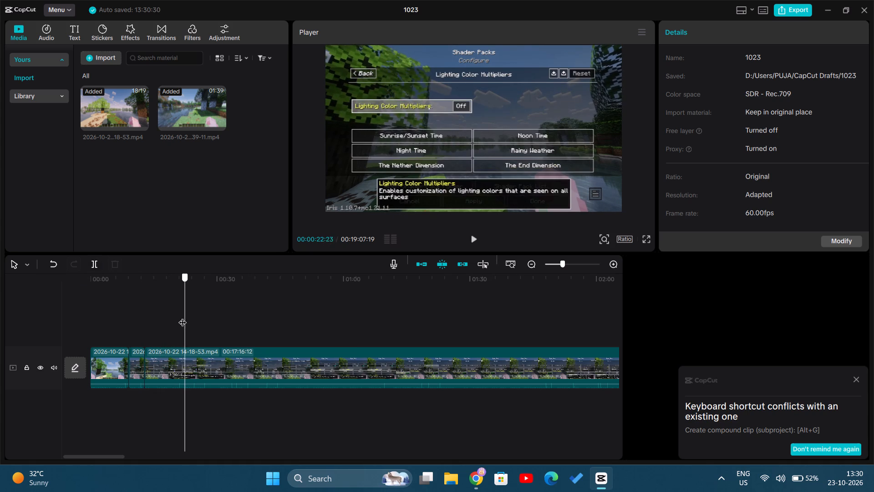
pyautogui.moveTo(183, 317); pyautogui.dragTo(176, 314)
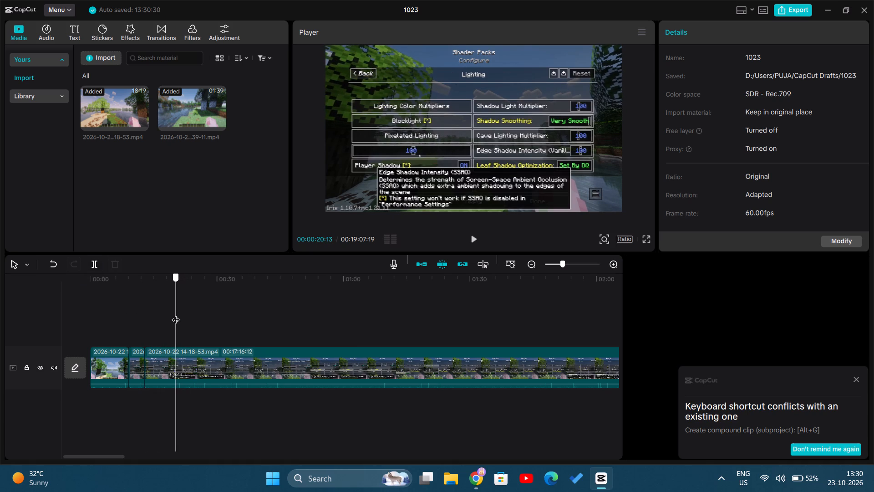
pyautogui.moveTo(176, 314); pyautogui.dragTo(175, 315)
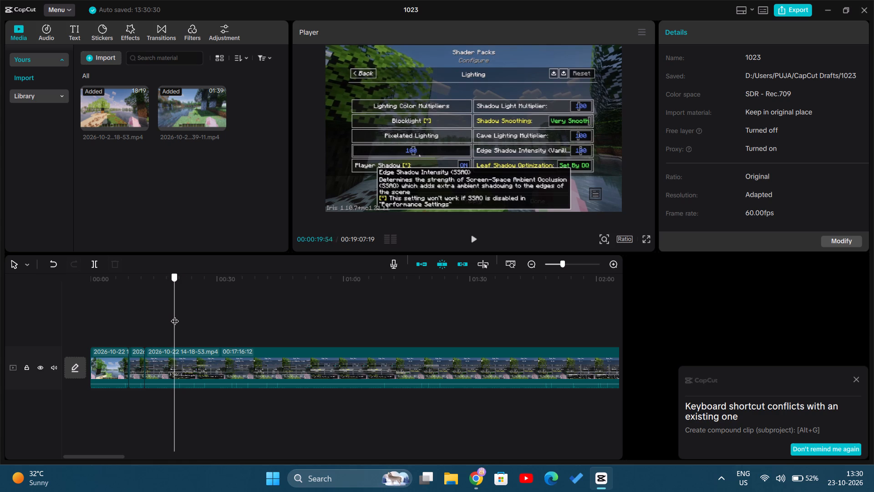
pyautogui.moveTo(175, 315); pyautogui.dragTo(174, 317)
pyautogui.click(90, 267)
# Set the speed of the segment between about 13 and 20 seconds to 5.00x.
pyautogui.click(153, 364)
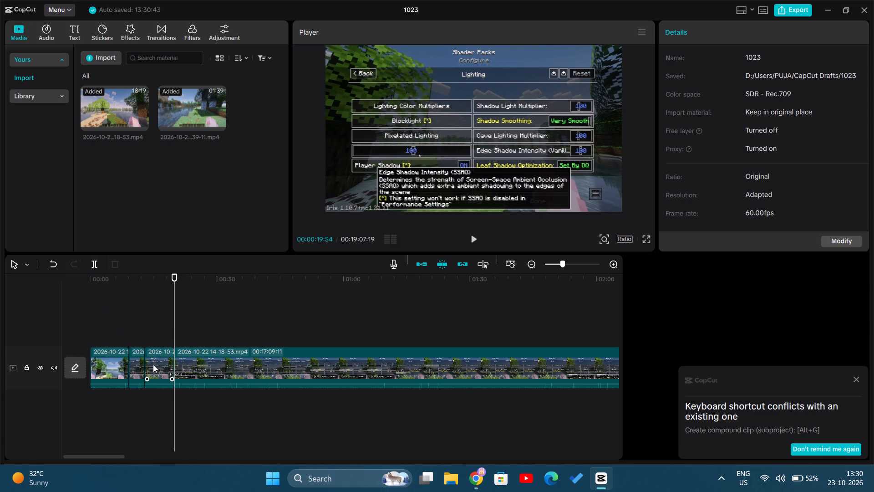
pyautogui.click(742, 34)
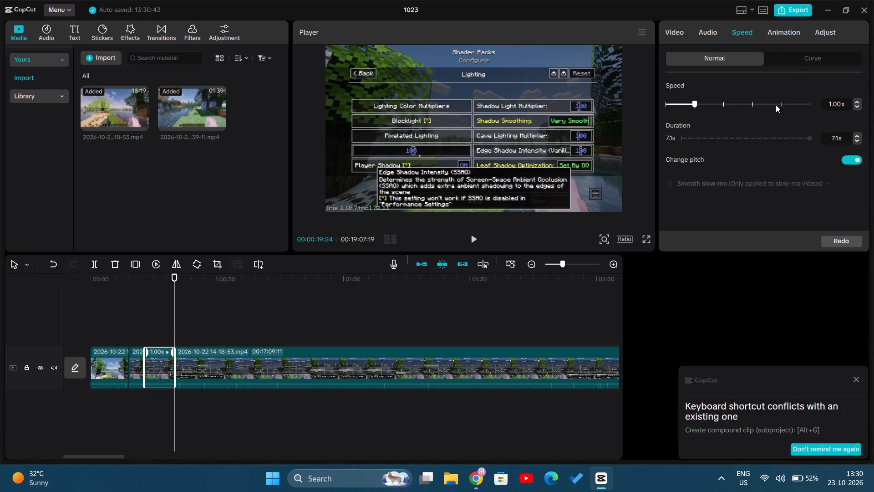
pyautogui.click(752, 104)
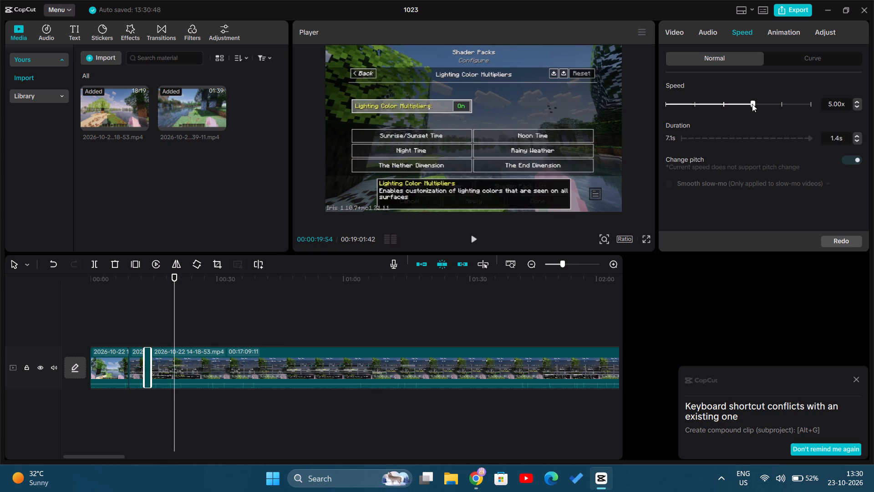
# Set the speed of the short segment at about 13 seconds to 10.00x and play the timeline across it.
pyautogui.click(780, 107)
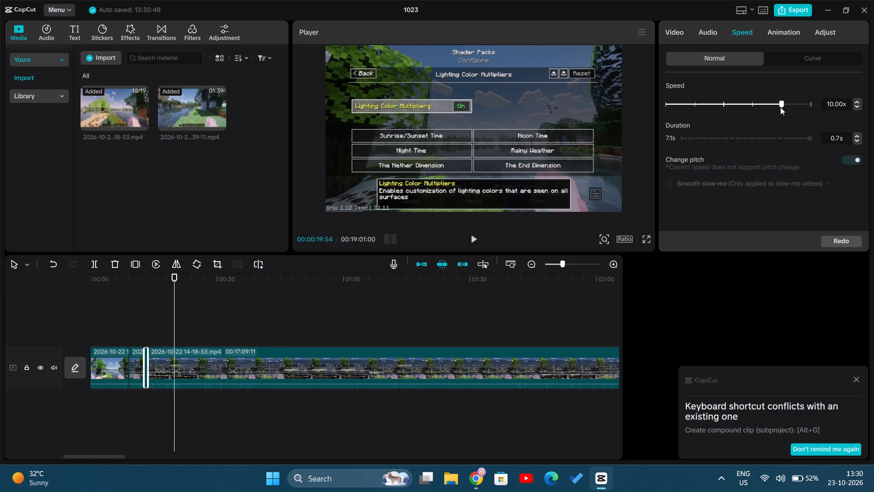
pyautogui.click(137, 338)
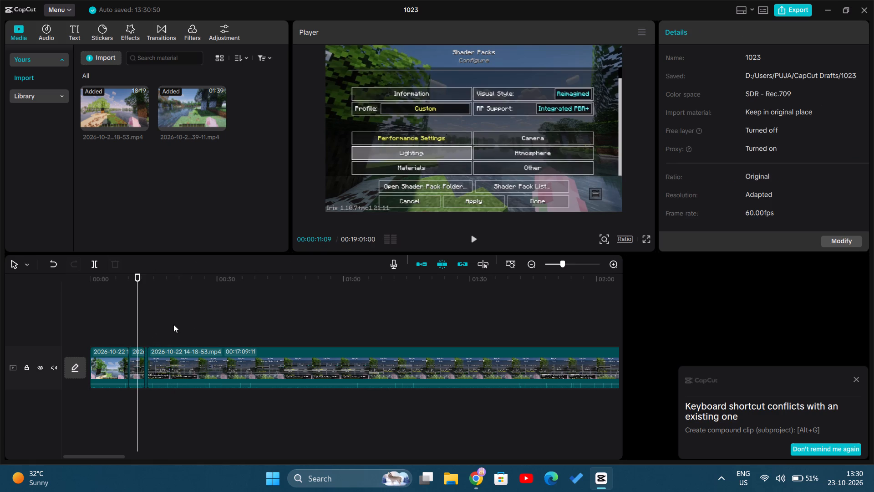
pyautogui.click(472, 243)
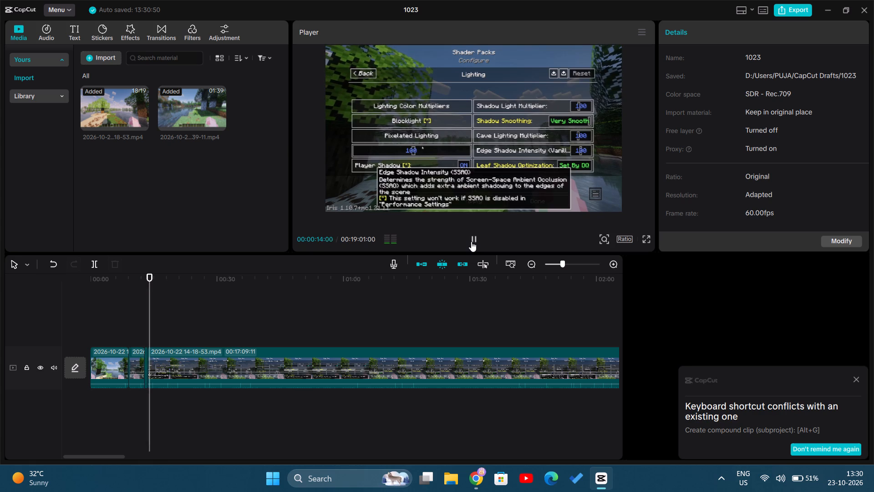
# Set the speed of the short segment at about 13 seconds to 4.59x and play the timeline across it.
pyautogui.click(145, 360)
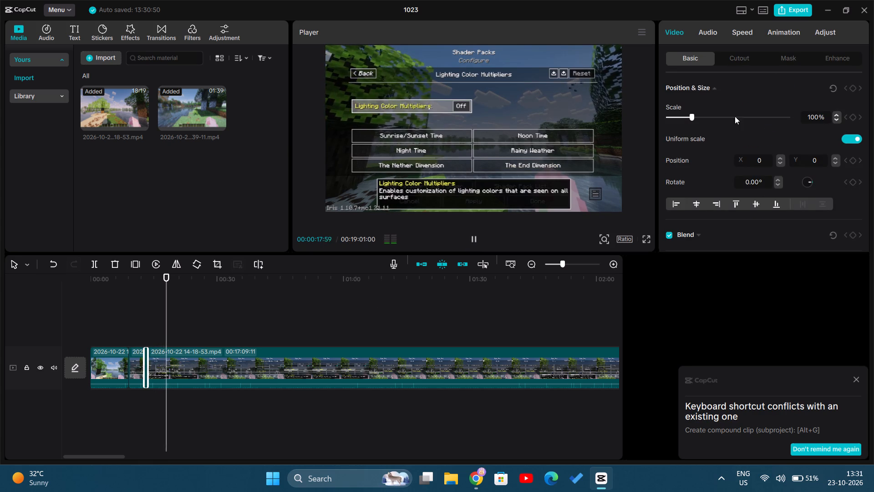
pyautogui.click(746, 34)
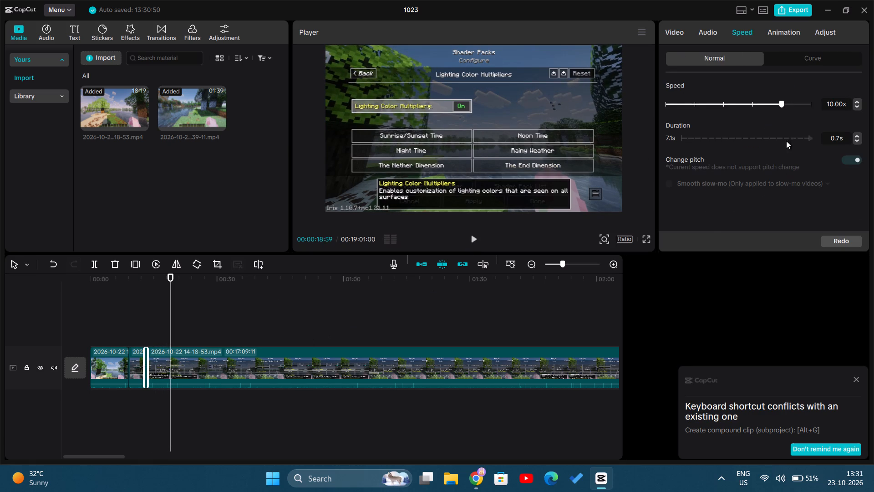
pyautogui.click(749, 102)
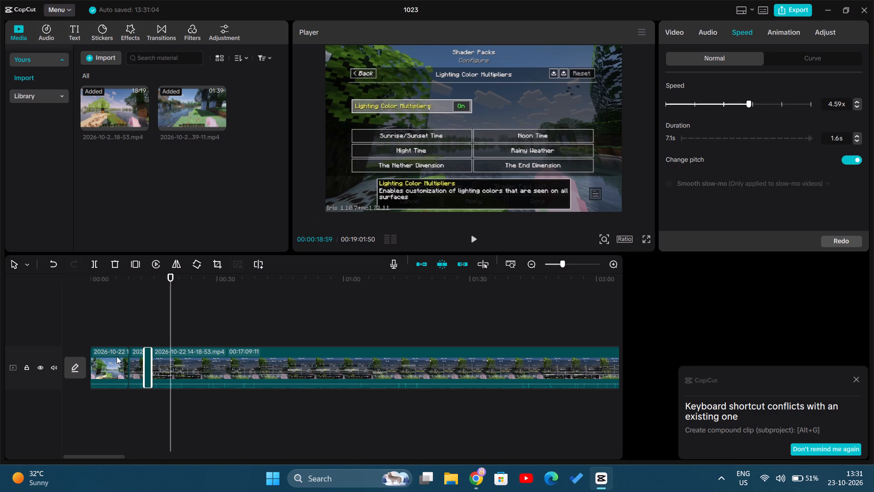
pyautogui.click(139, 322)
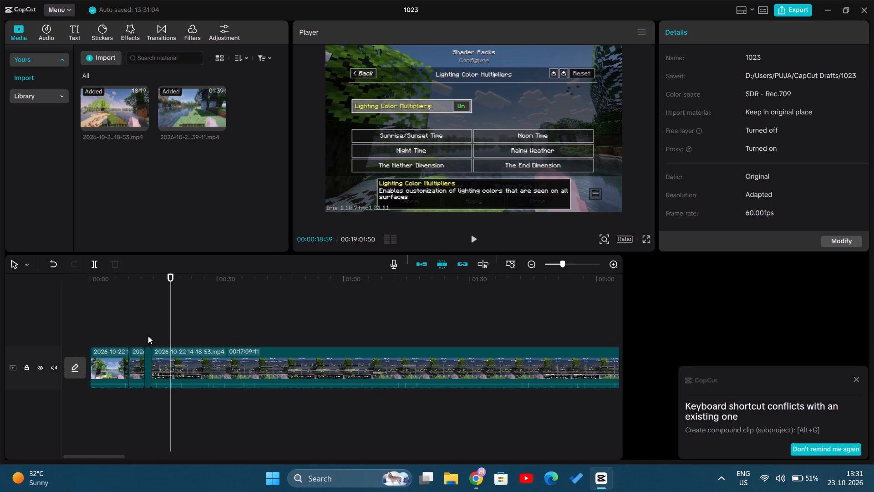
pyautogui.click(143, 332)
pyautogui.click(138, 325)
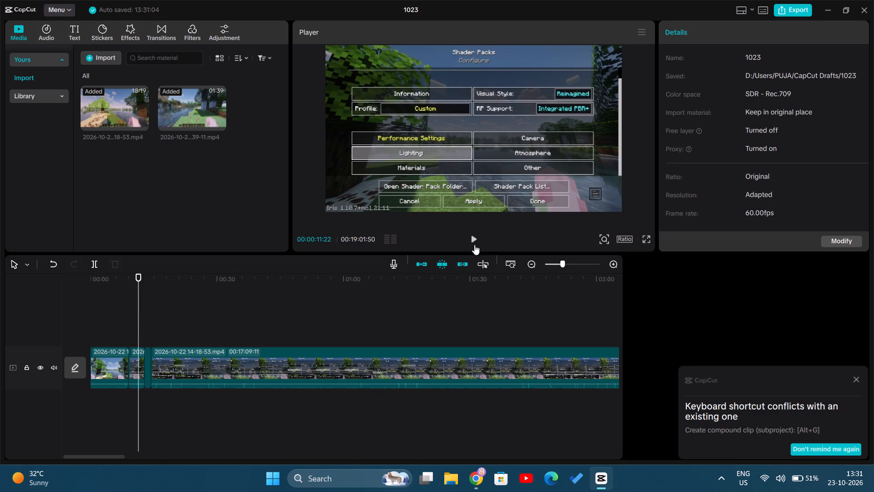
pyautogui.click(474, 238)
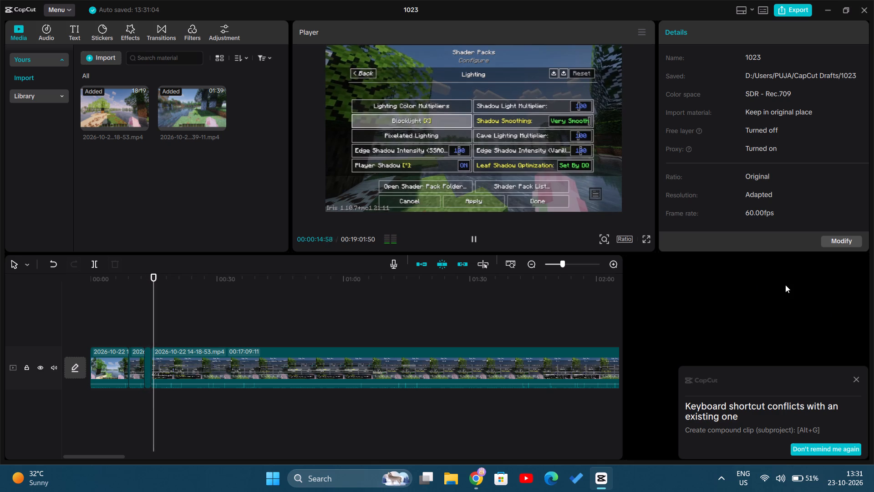
# Delete the short sped-up segment at about 13 seconds and play the timeline across the join.
pyautogui.click(147, 359)
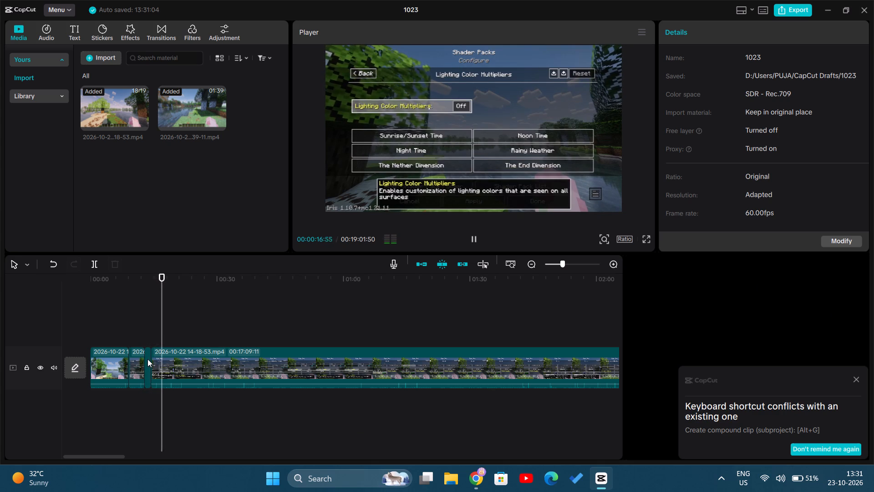
pyautogui.click(115, 265)
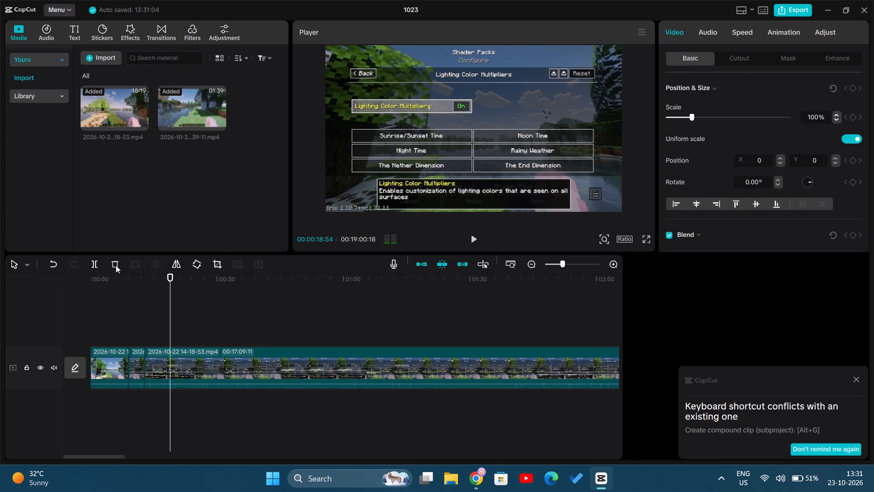
pyautogui.click(152, 332)
pyautogui.click(145, 326)
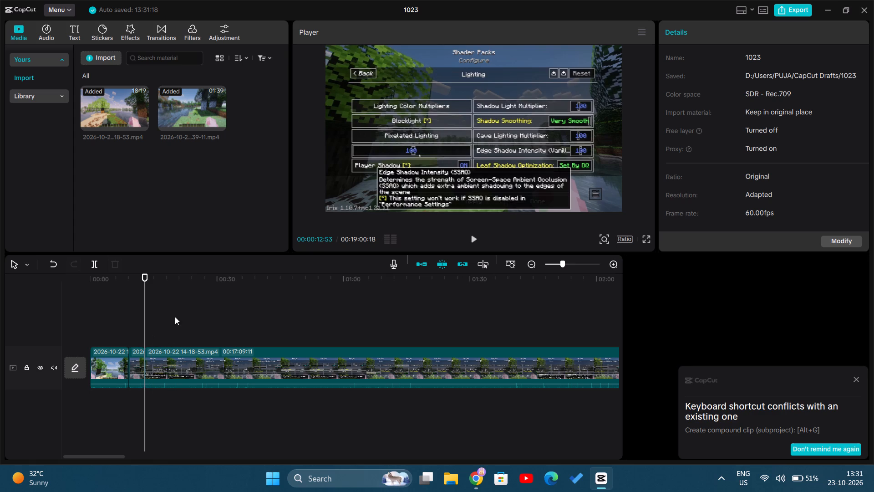
pyautogui.click(473, 241)
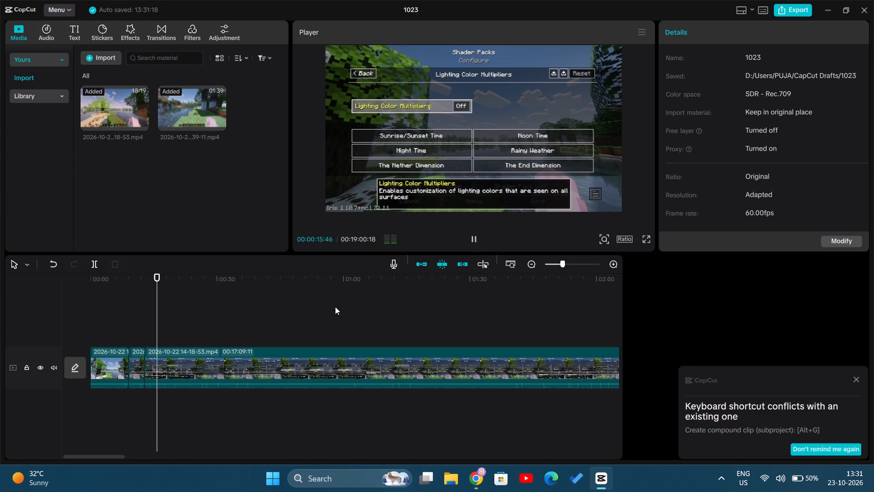
# Extend the start of the long clip by 8 frames at the join near 13 seconds.
pyautogui.click(145, 360)
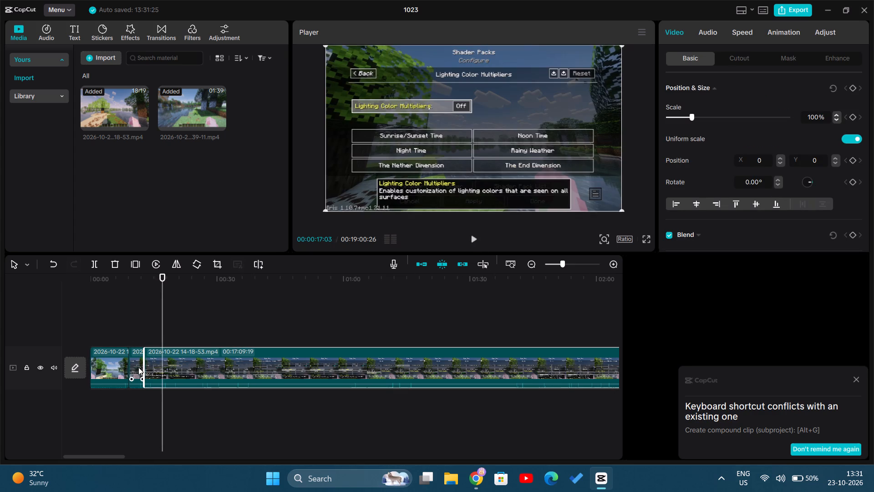
pyautogui.click(139, 367)
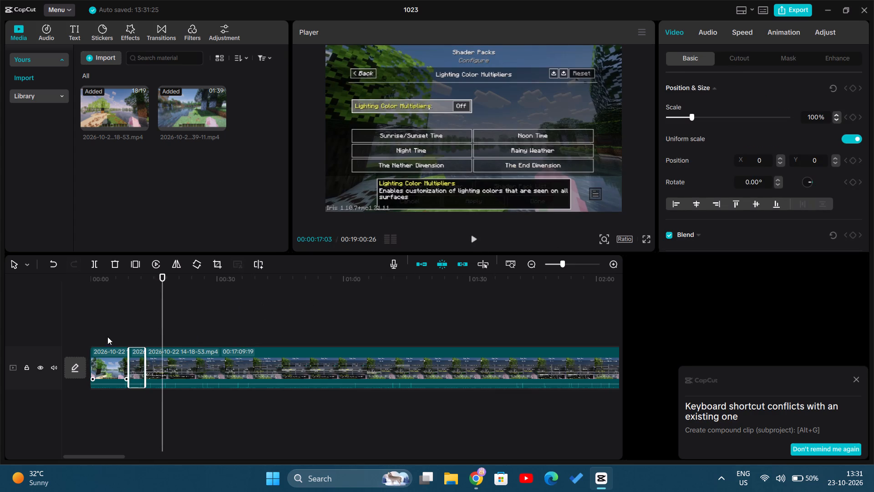
# Split the long clip at about 00:00:20:33, where the static Sunrise/Sunset Time screen is displayed.
pyautogui.click(107, 337)
pyautogui.click(476, 234)
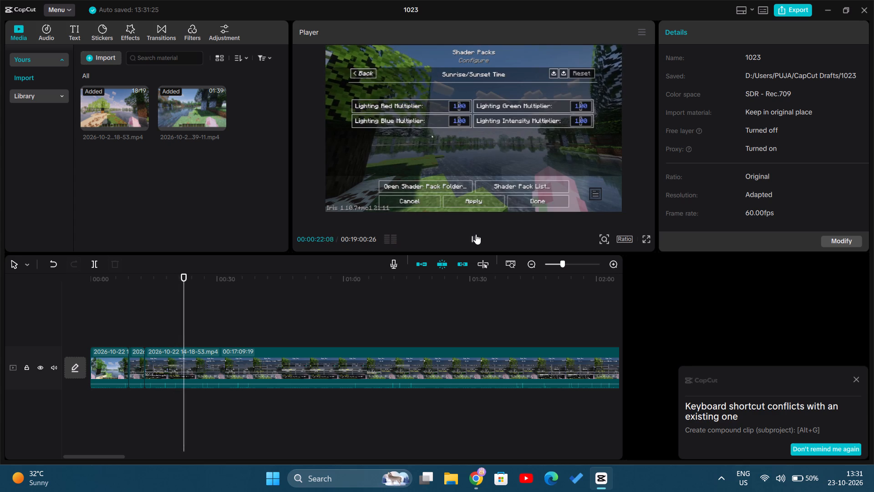
pyautogui.click(185, 322)
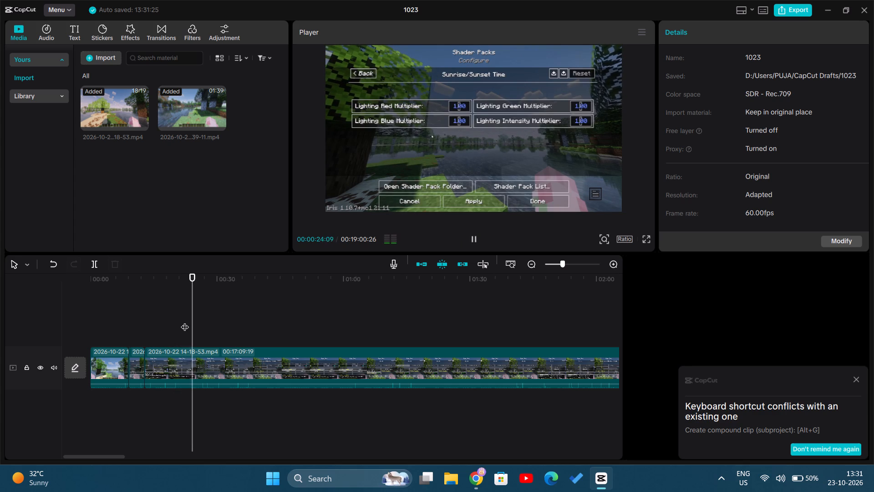
pyautogui.moveTo(185, 319); pyautogui.dragTo(176, 322)
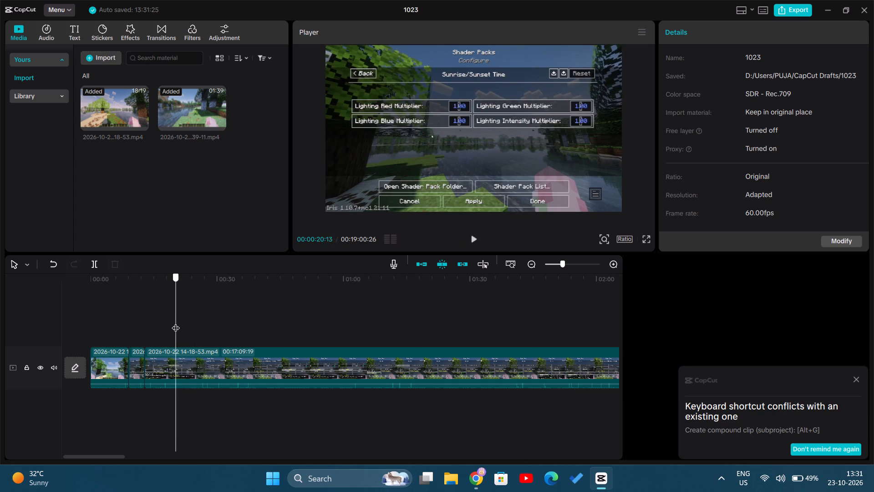
pyautogui.moveTo(176, 322); pyautogui.dragTo(177, 323)
pyautogui.click(95, 265)
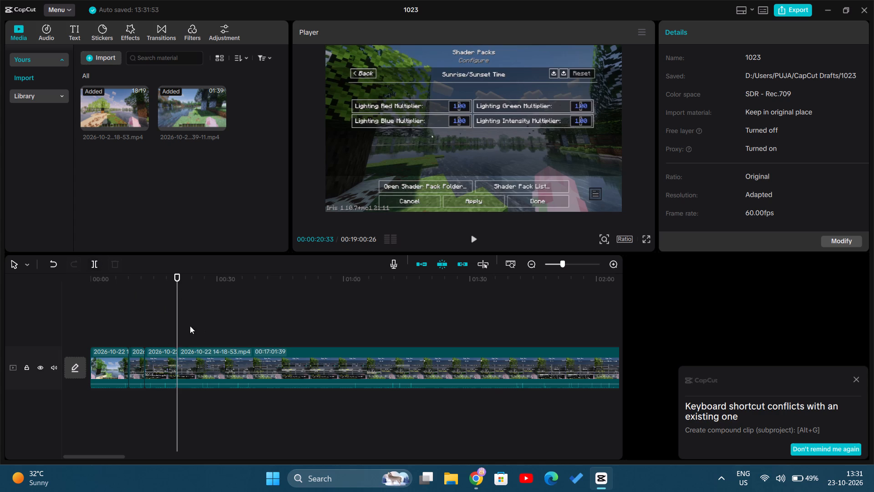
# Split the long clip again at about 00:00:23:47, near the end of the static Sunrise/Sunset Time section.
pyautogui.moveTo(176, 325); pyautogui.dragTo(207, 322)
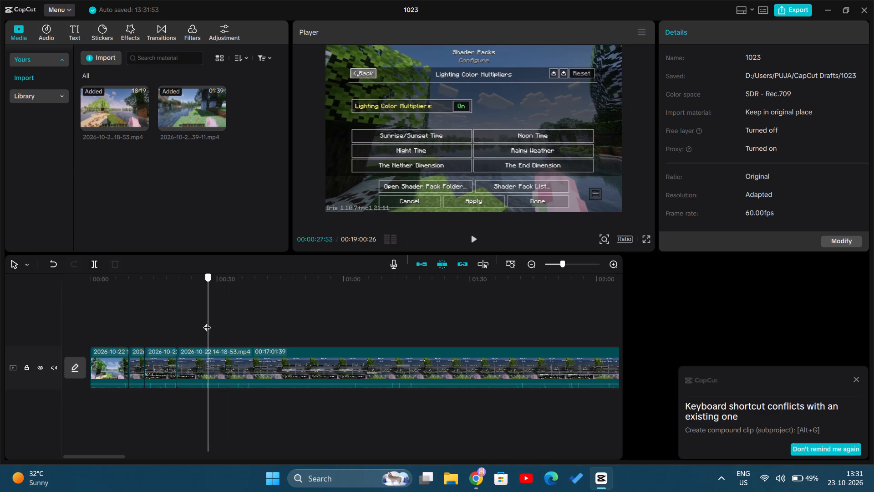
pyautogui.moveTo(207, 322); pyautogui.dragTo(191, 317)
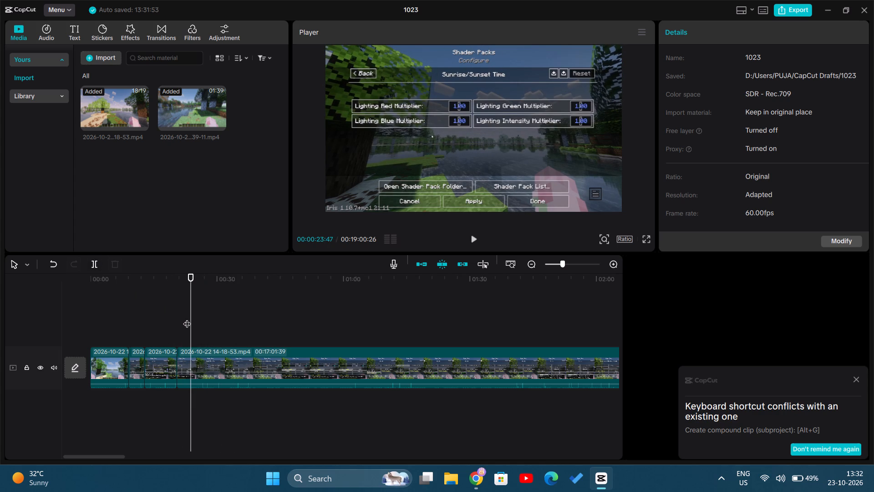
pyautogui.click(94, 266)
# Delete the static Sunrise/Sunset Time segment between about 20:33 and 23:47 and play across the join.
pyautogui.click(183, 358)
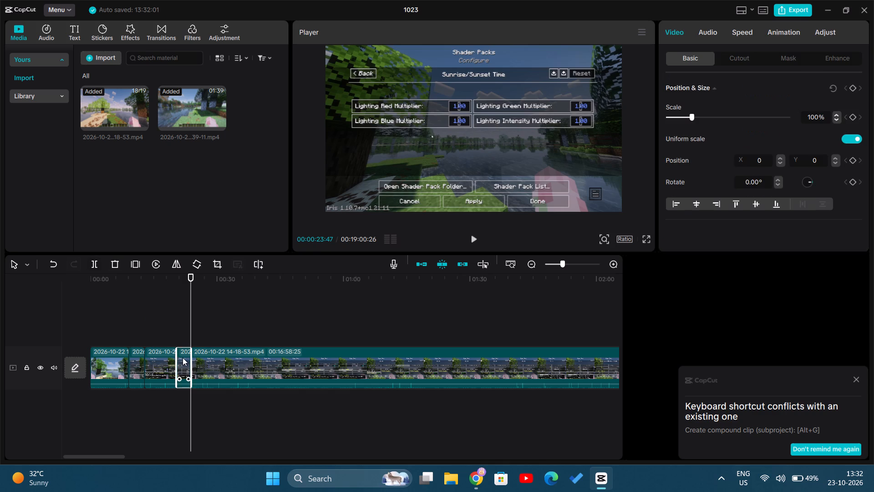
pyautogui.click(117, 259)
pyautogui.click(176, 322)
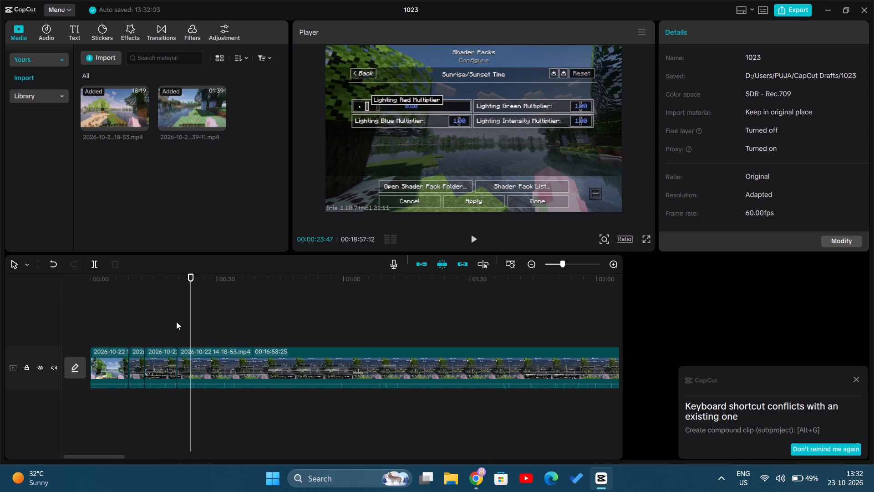
pyautogui.click(472, 240)
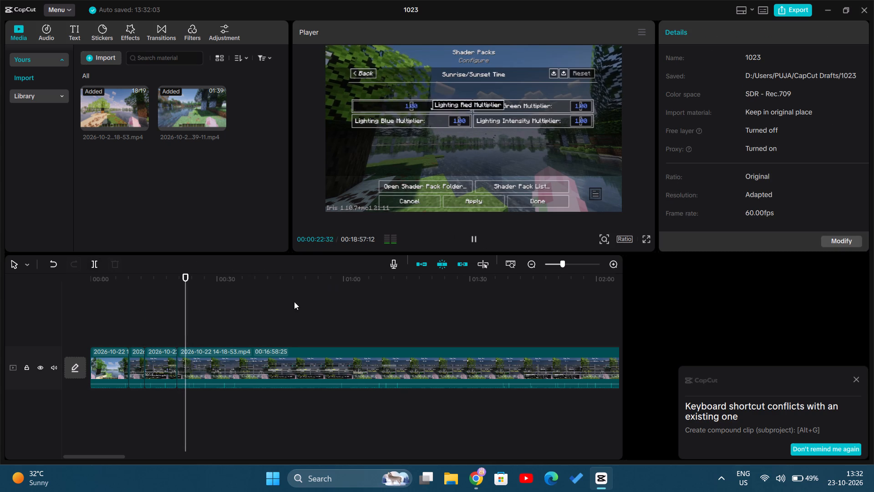
# Split the long clip at about 00:00:27:14, where the static Lighting Color Multipliers screen is displayed.
pyautogui.click(170, 325)
pyautogui.click(471, 240)
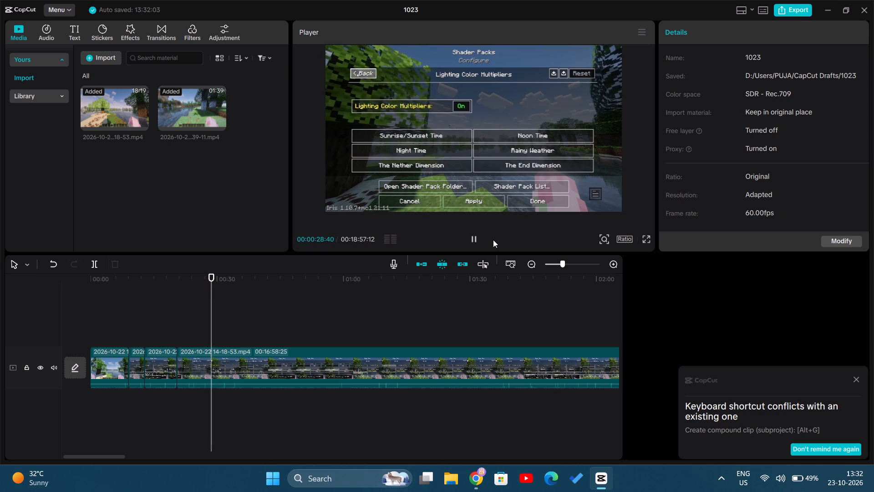
pyautogui.click(208, 330)
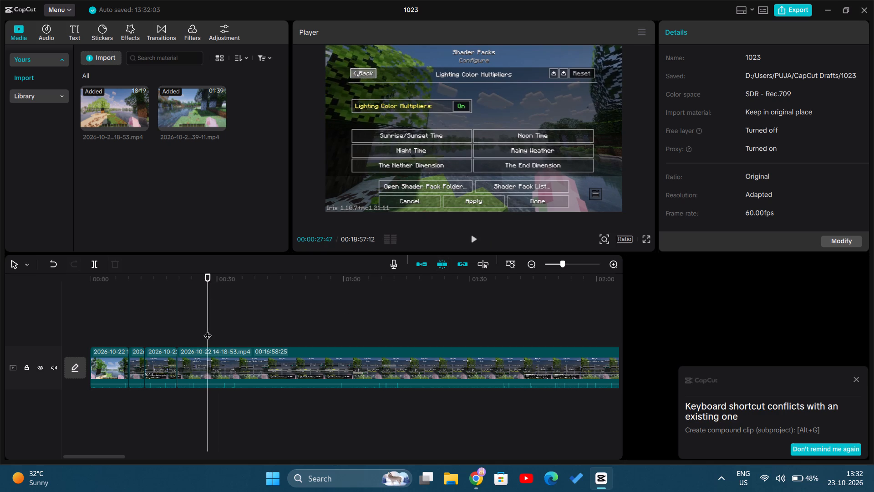
pyautogui.click(208, 330)
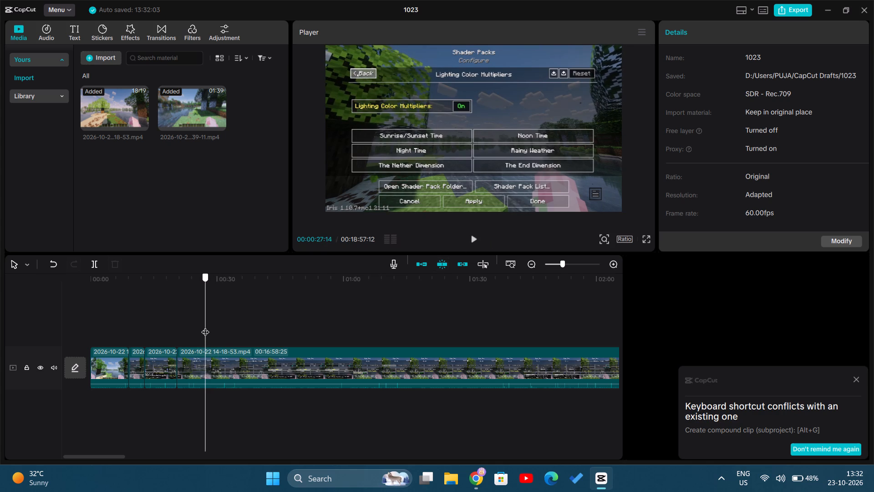
pyautogui.click(95, 262)
# Split the long clip at about 00:00:31:33, just before the footage returns to the Lighting settings screen.
pyautogui.moveTo(205, 327); pyautogui.dragTo(235, 327)
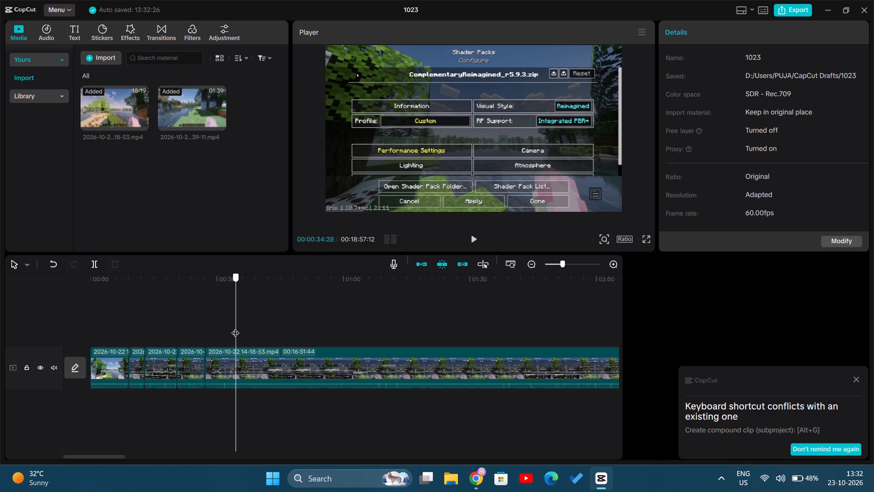
pyautogui.moveTo(235, 327); pyautogui.dragTo(233, 324)
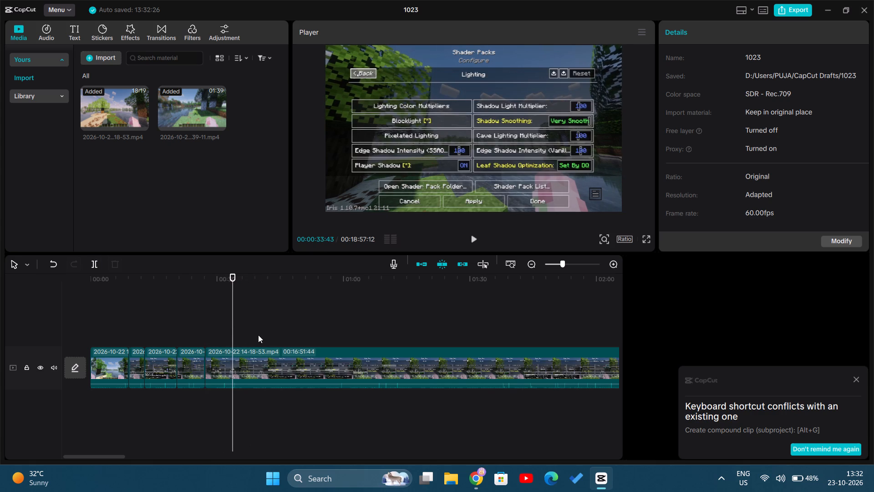
pyautogui.moveTo(230, 331); pyautogui.dragTo(222, 328)
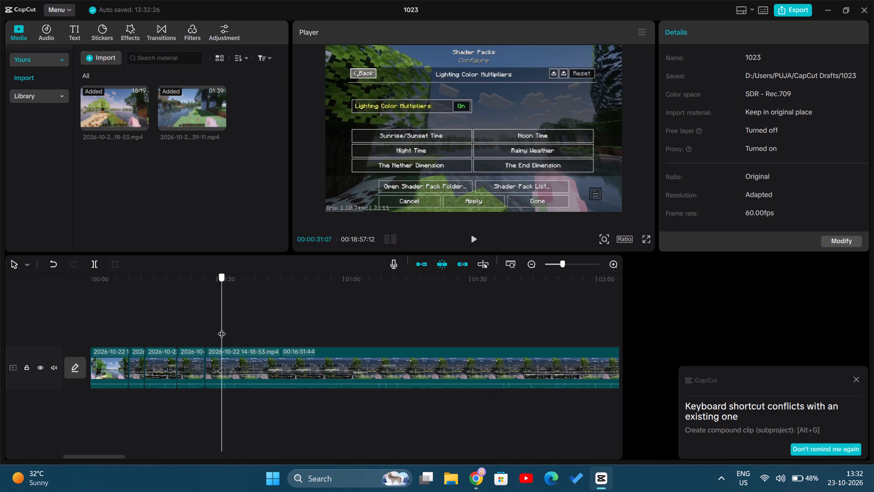
pyautogui.moveTo(222, 328); pyautogui.dragTo(221, 328)
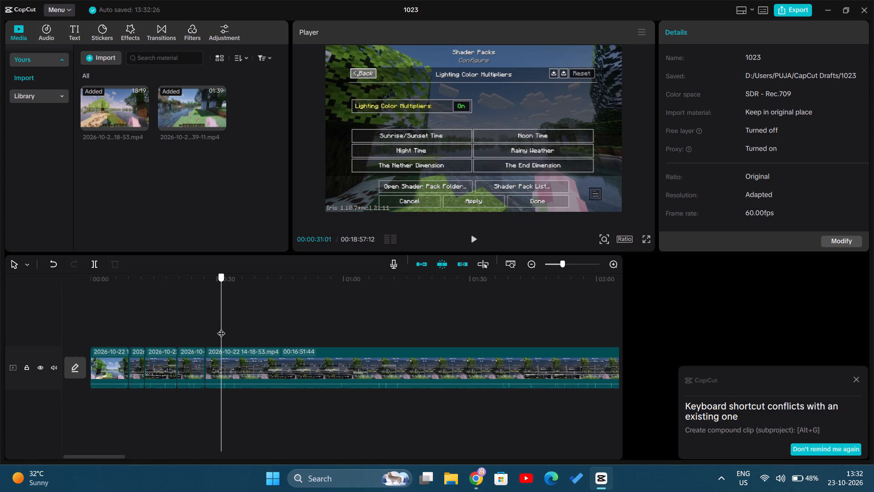
pyautogui.moveTo(221, 328); pyautogui.dragTo(211, 322)
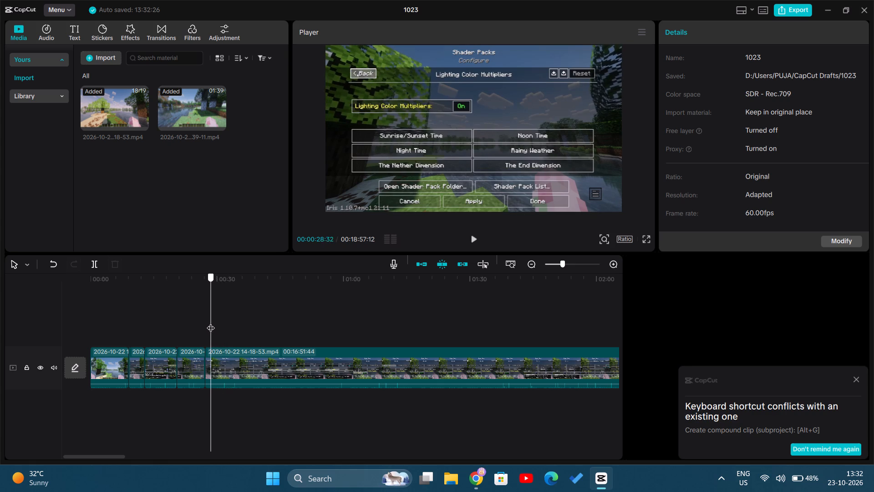
pyautogui.moveTo(211, 322); pyautogui.dragTo(225, 328)
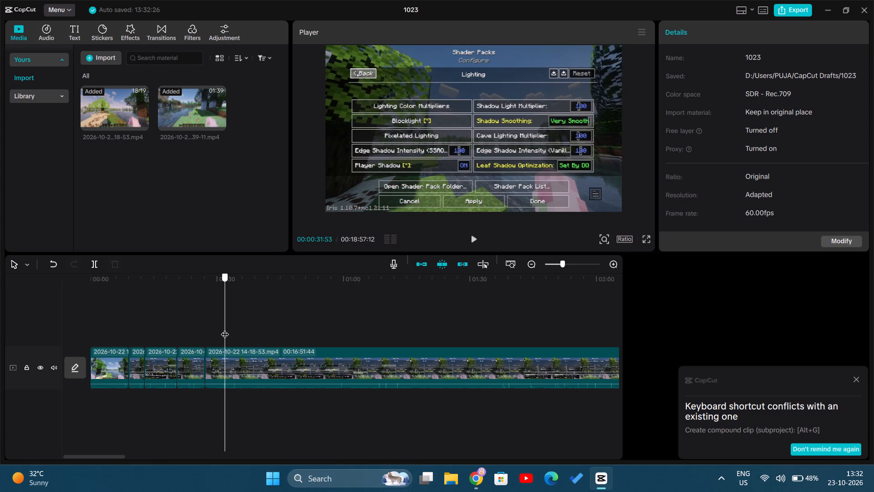
pyautogui.moveTo(225, 328); pyautogui.dragTo(224, 327)
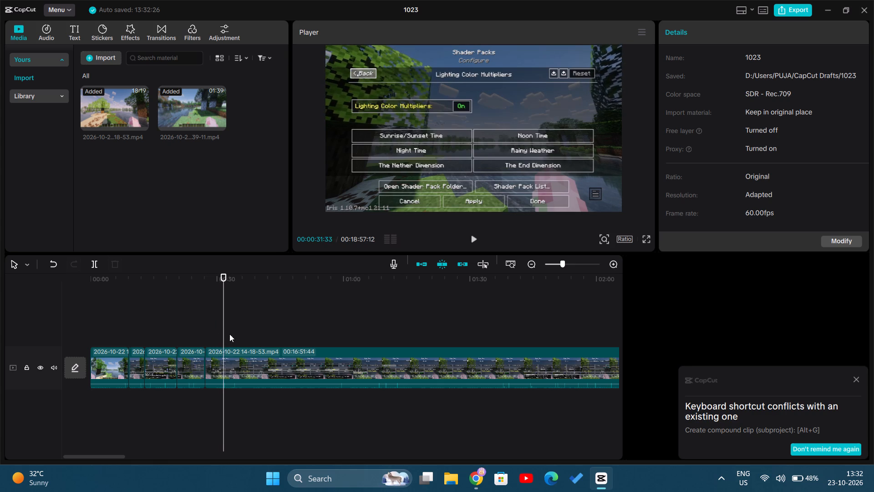
pyautogui.click(94, 261)
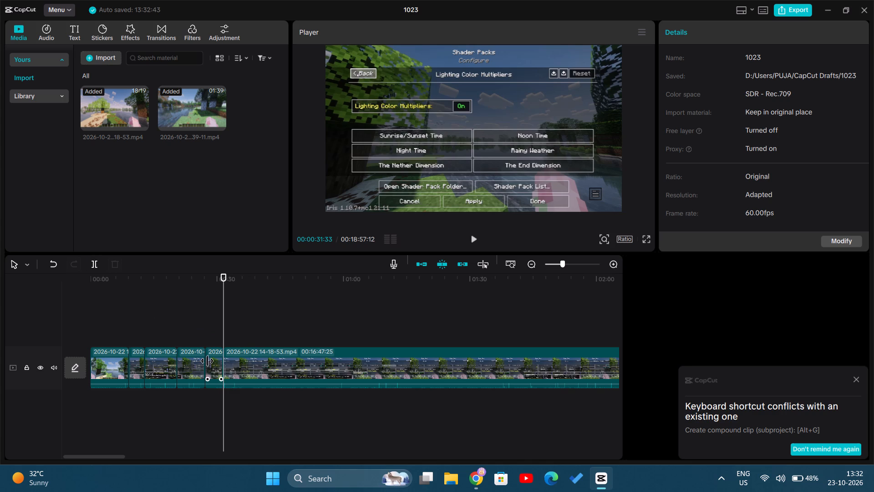
# Delete the static Lighting Color Multipliers segment between about 00:00:27:14 and 00:00:31:33 and play across the join.
pyautogui.click(207, 361)
pyautogui.click(114, 262)
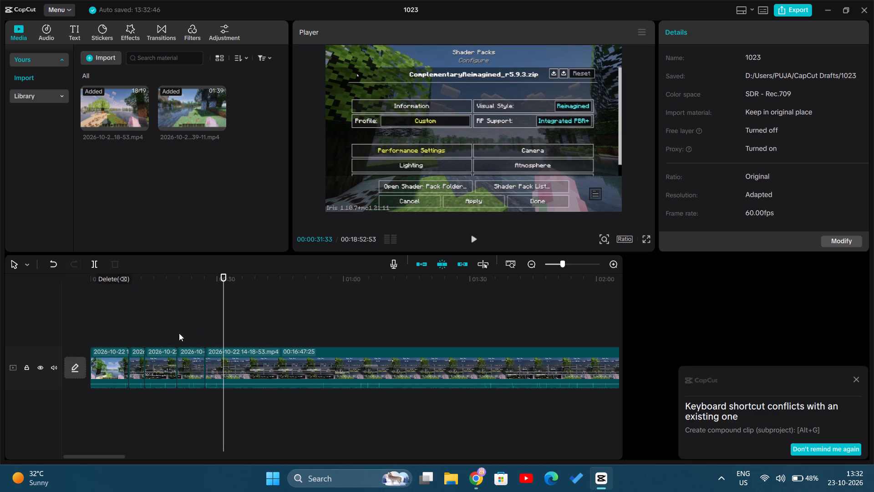
pyautogui.click(193, 336)
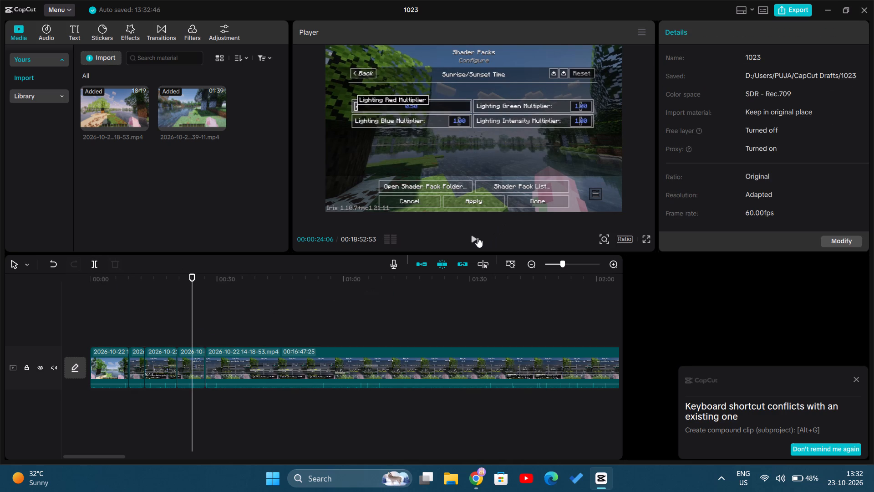
pyautogui.click(468, 237)
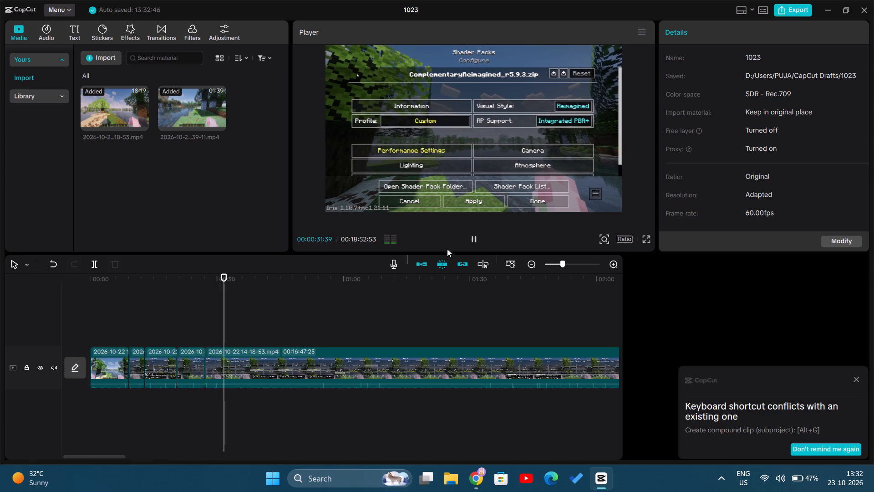
# Split the long clip at about 00:00:31:20, where the main shader pack configuration screen is displayed.
pyautogui.click(223, 316)
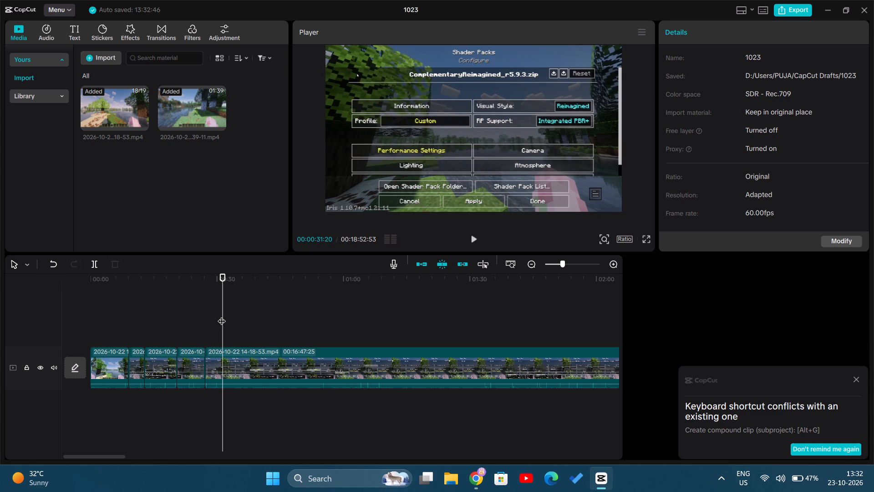
pyautogui.click(89, 266)
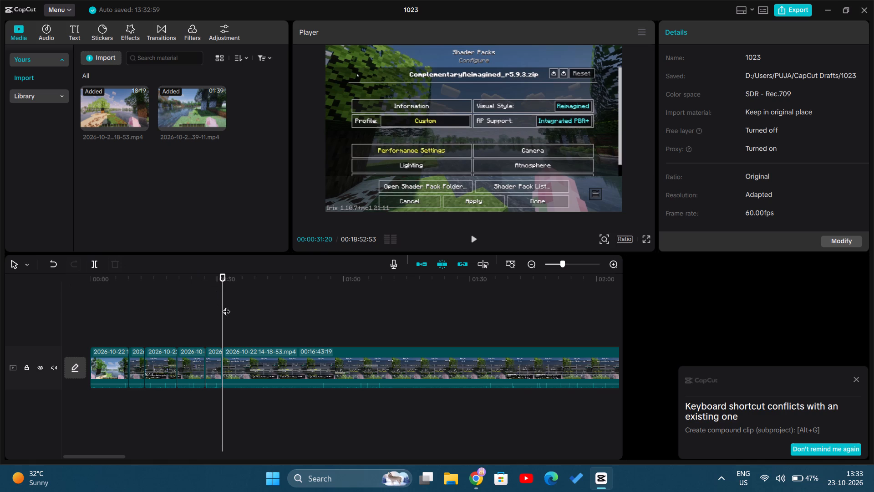
# Cut out the static main configuration screen segment between about 00:00:31:20 and 00:00:32:45 and play the footage before the join.
pyautogui.moveTo(222, 305); pyautogui.dragTo(236, 301)
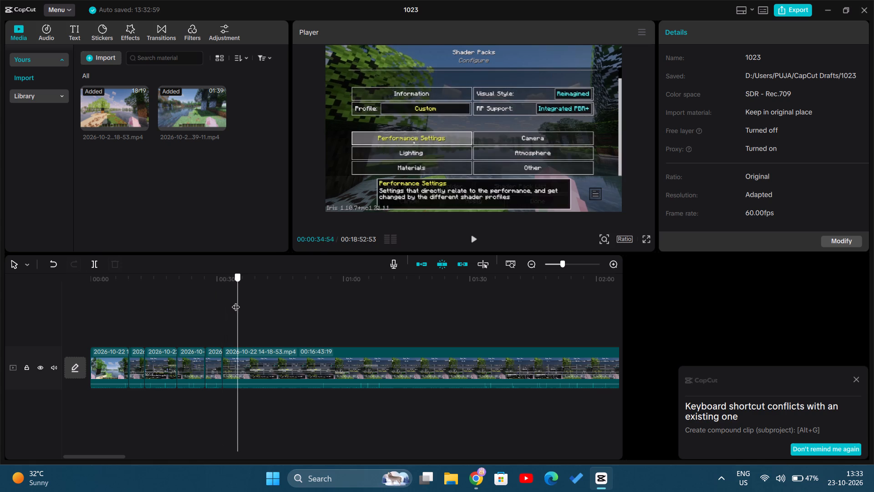
pyautogui.moveTo(236, 301); pyautogui.dragTo(229, 298)
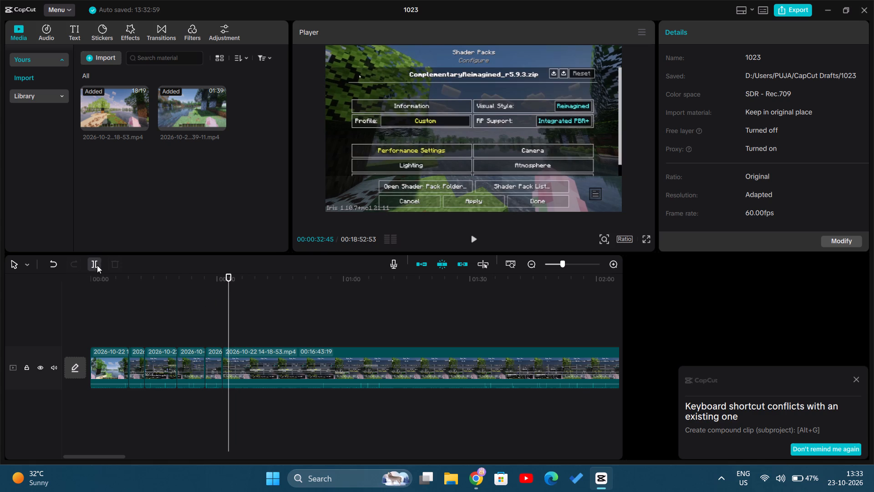
pyautogui.click(94, 260)
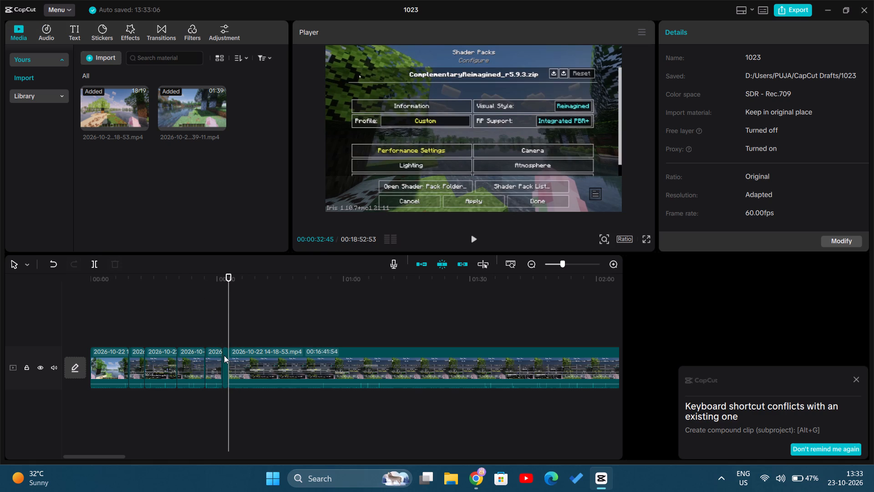
pyautogui.click(224, 355)
pyautogui.click(114, 263)
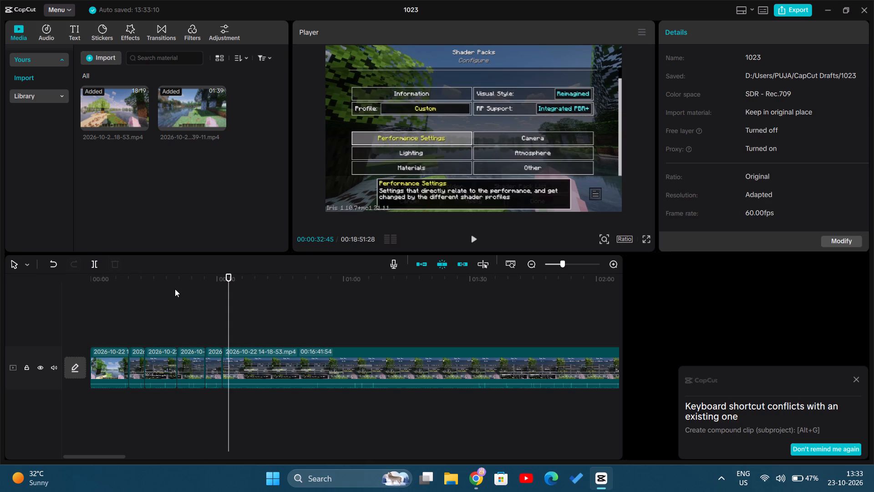
pyautogui.click(215, 325)
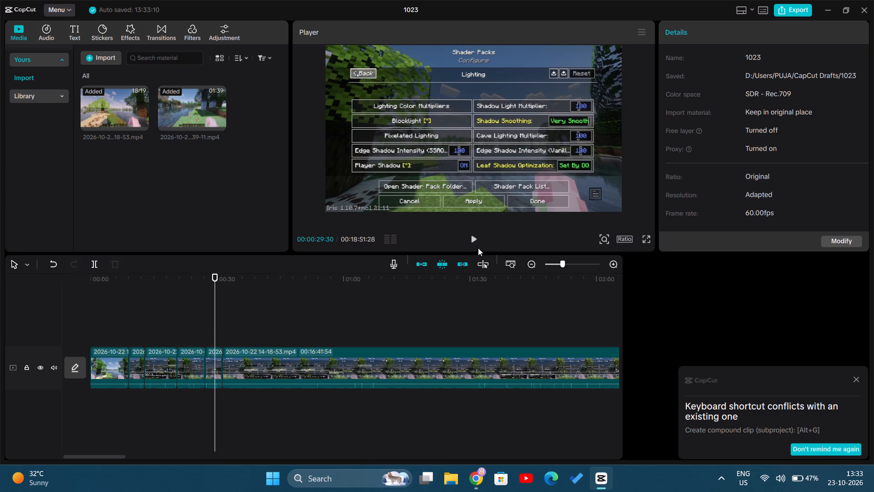
pyautogui.click(476, 241)
pyautogui.click(476, 241)
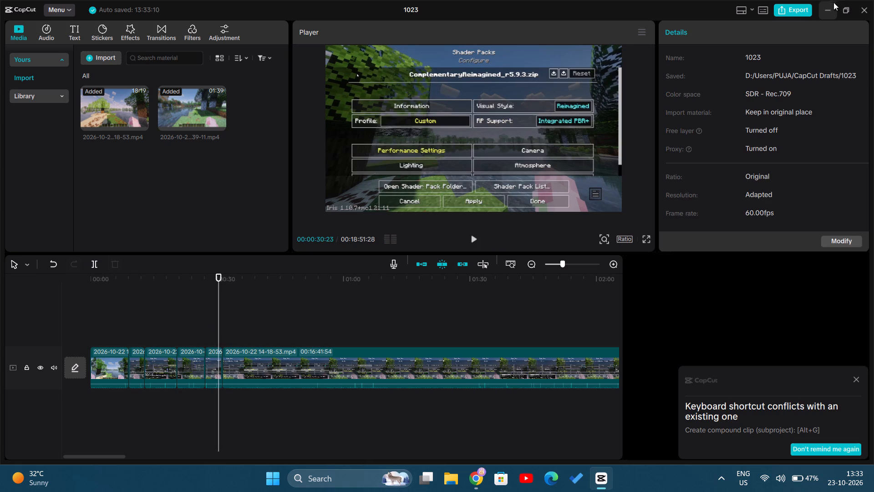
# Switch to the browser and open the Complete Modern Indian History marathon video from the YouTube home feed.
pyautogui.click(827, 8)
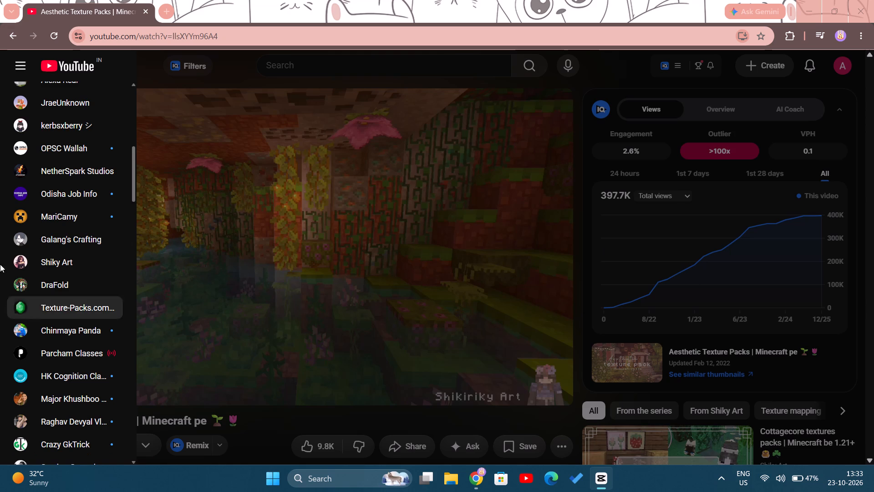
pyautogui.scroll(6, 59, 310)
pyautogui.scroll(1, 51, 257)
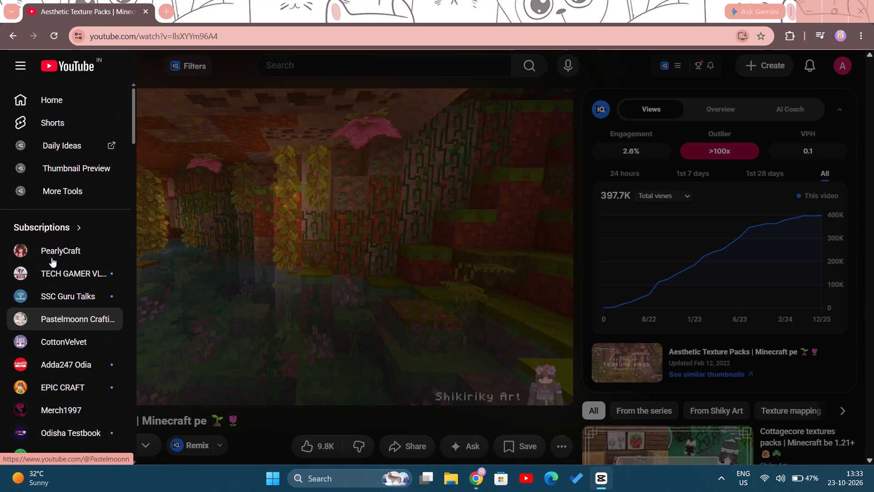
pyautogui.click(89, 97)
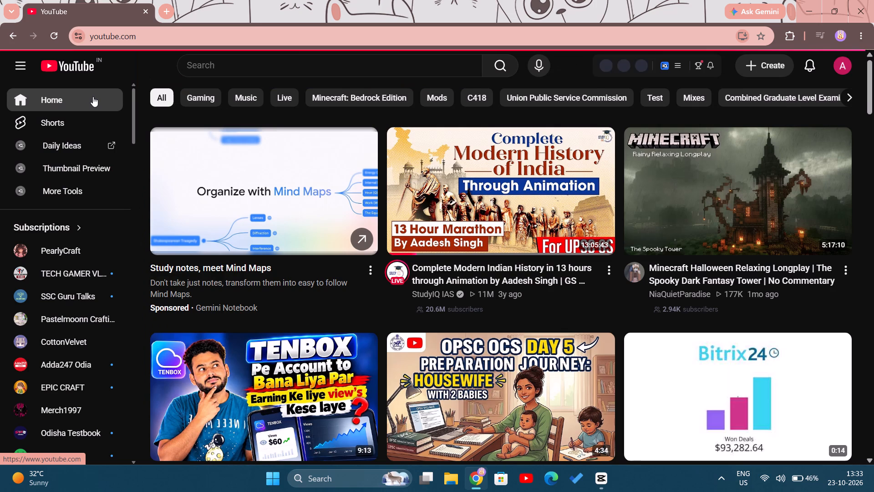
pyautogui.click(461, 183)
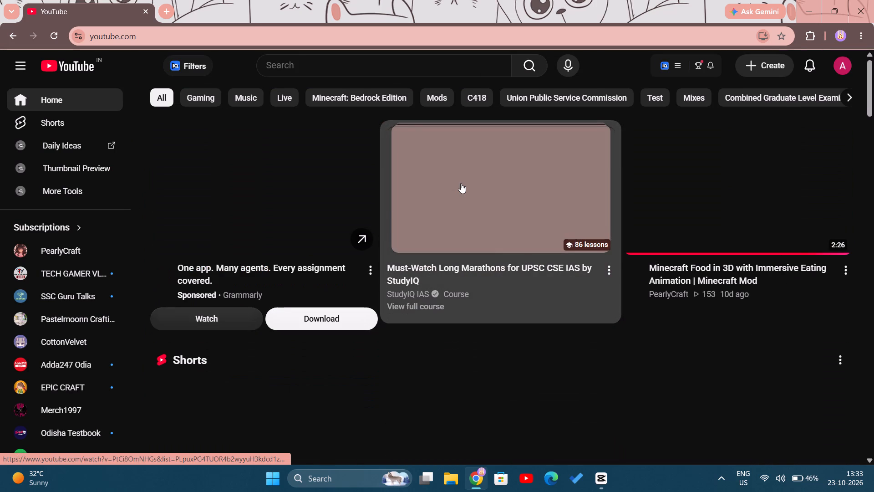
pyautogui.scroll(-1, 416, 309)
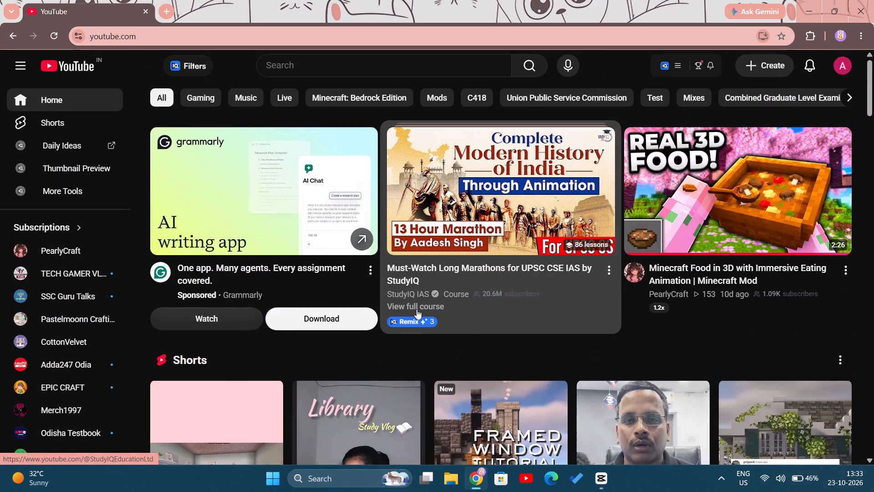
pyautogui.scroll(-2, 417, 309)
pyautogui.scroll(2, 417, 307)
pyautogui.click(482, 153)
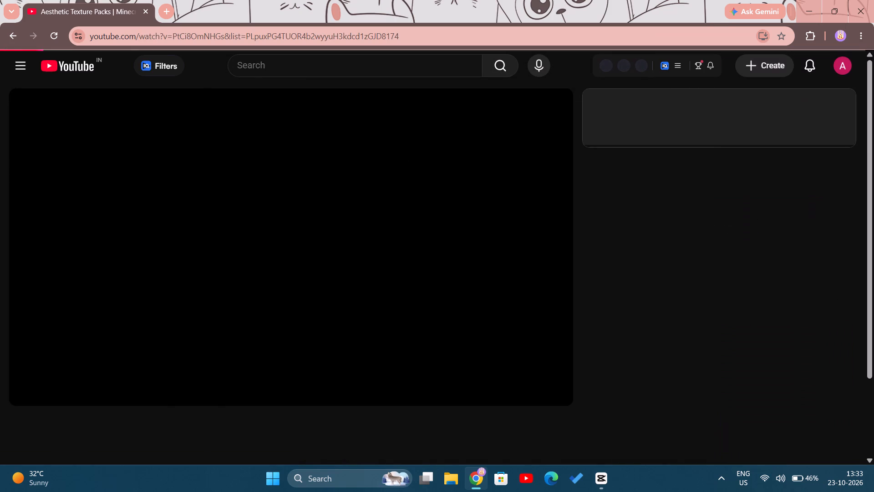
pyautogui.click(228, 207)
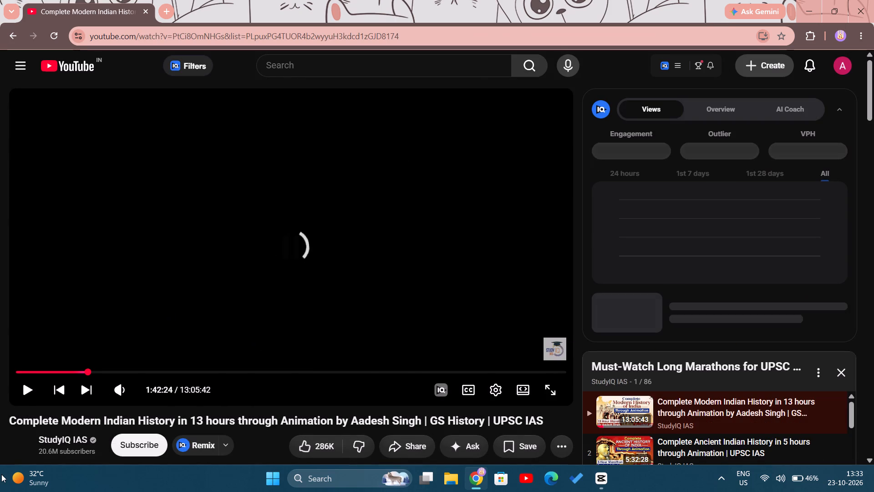
# Switch back to CapCut and play the footage from about 00:00:30:23 across the latest join.
pyautogui.click(599, 482)
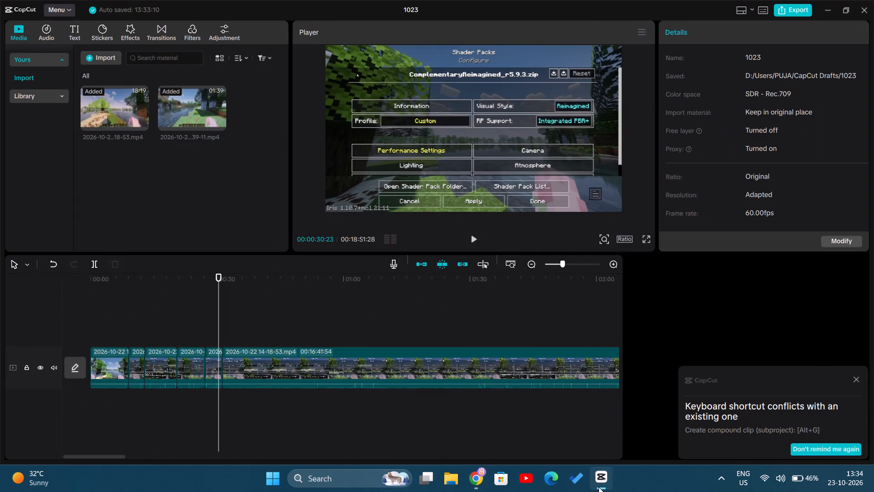
pyautogui.click(475, 240)
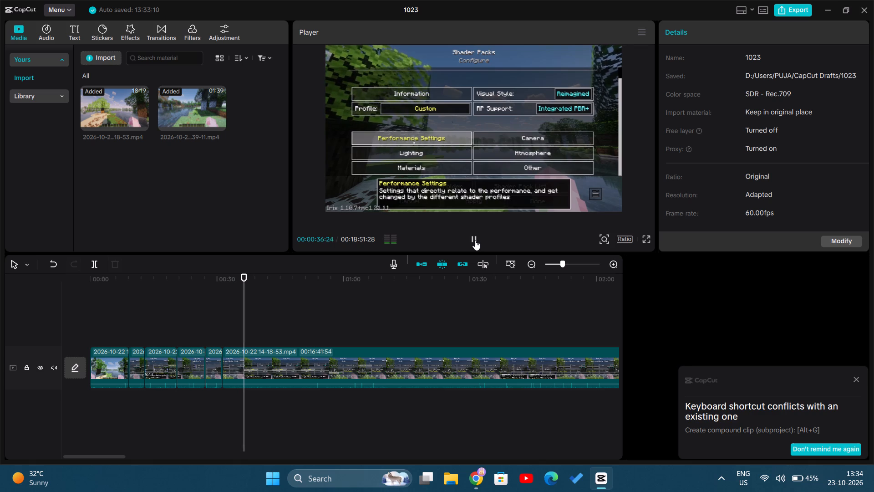
pyautogui.click(226, 322)
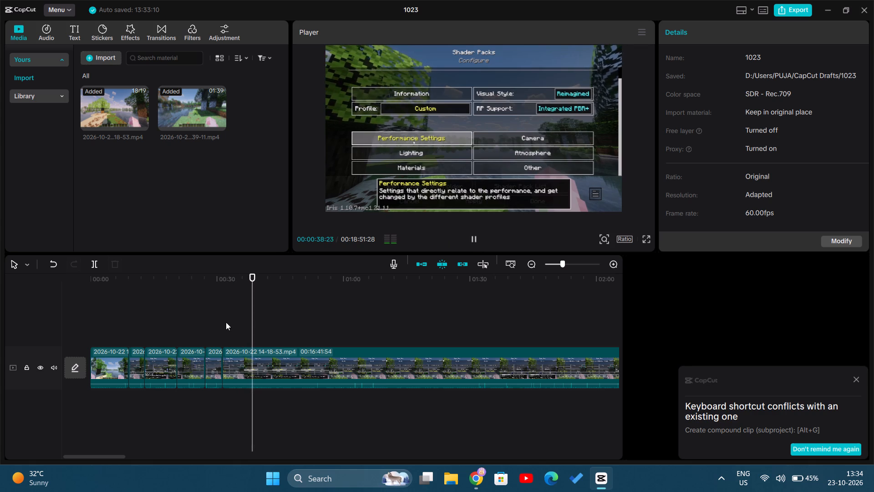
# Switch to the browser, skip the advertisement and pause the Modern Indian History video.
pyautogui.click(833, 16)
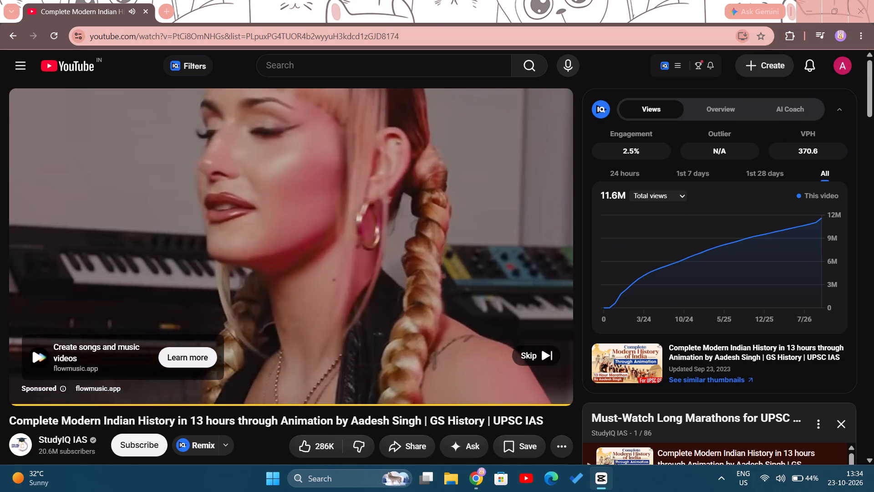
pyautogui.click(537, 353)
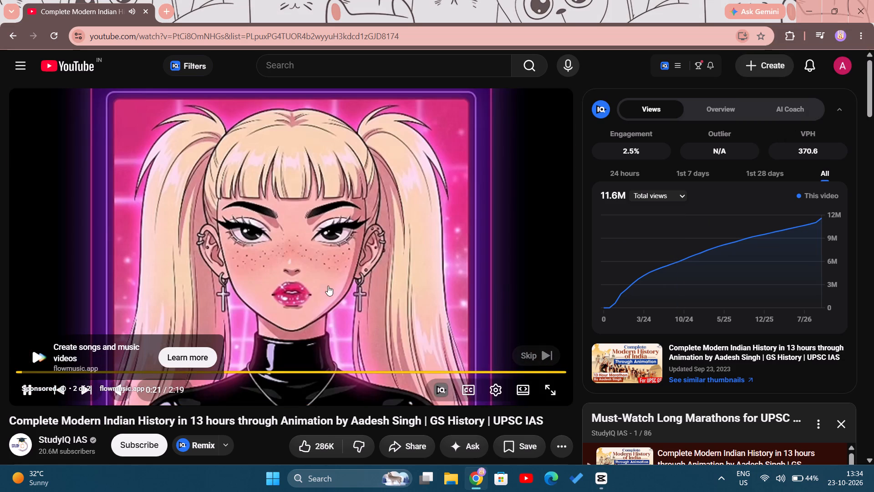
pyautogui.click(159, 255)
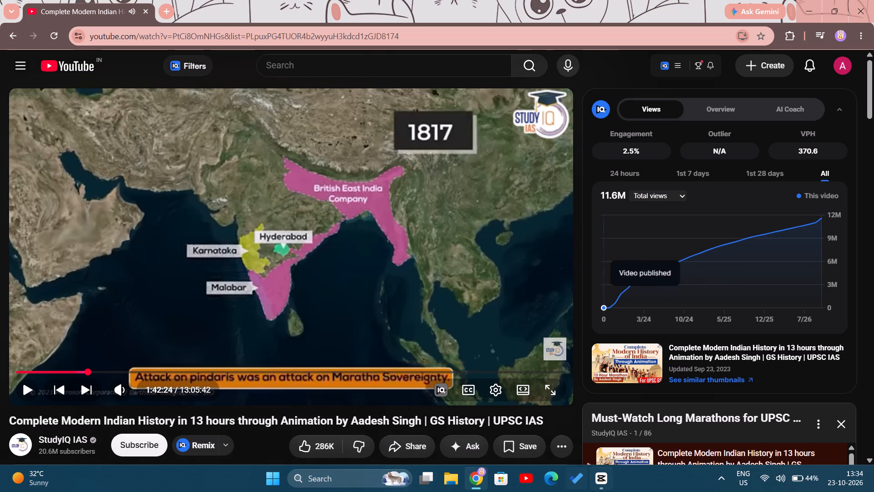
# Return to CapCut, review playback from about 00:00:27:14 across the latest join, and dismiss the shortcut conflict notification.
pyautogui.click(603, 487)
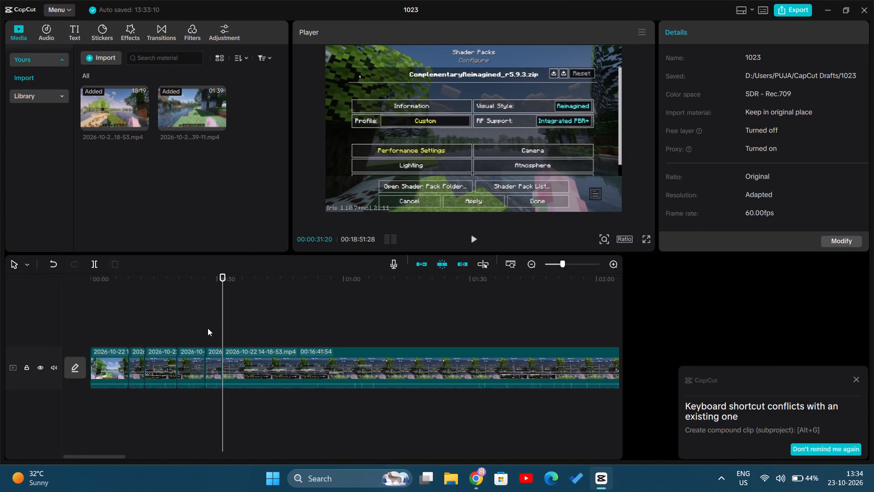
pyautogui.click(207, 328)
pyautogui.click(202, 327)
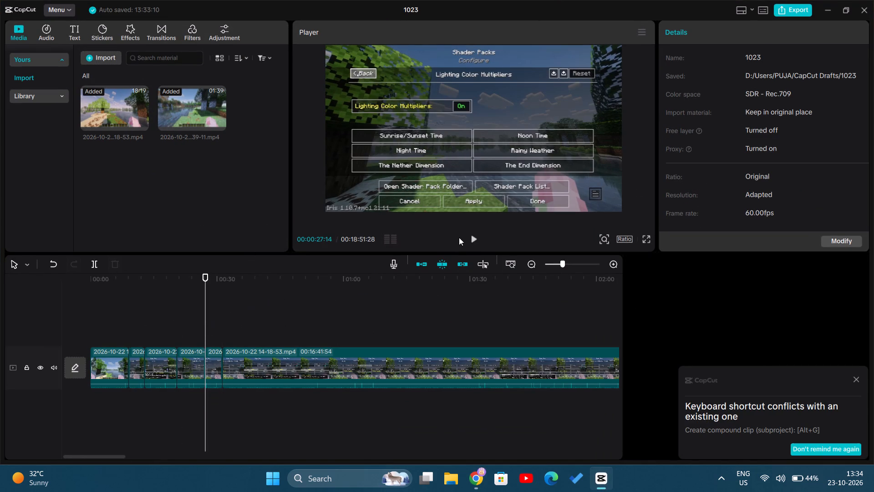
pyautogui.click(474, 241)
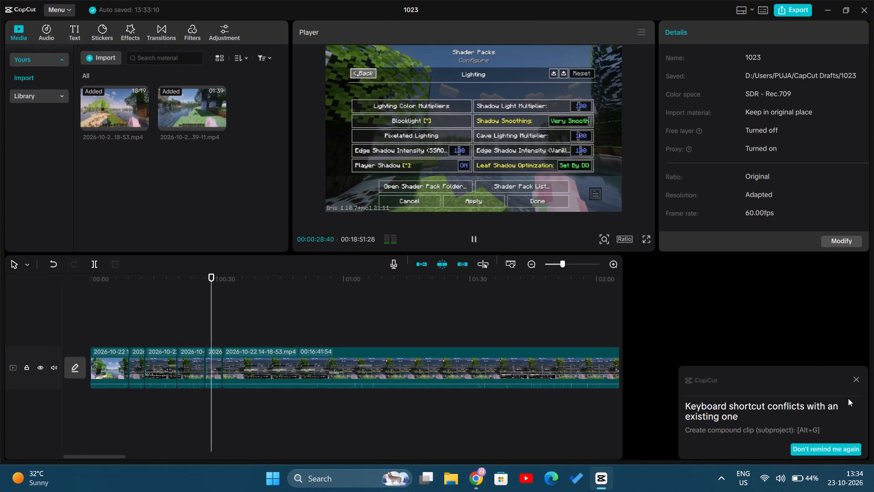
pyautogui.click(854, 378)
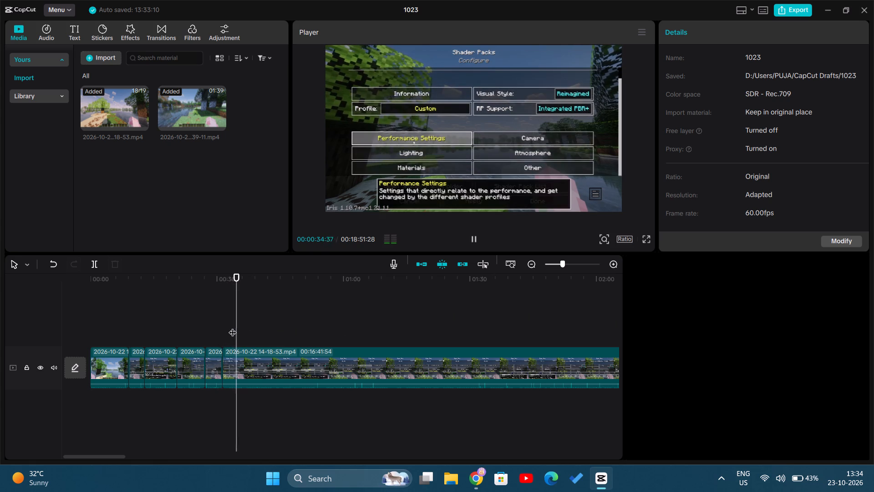
# Split the long clip at about 00:00:33:43, where the Performance Settings tooltip is displayed.
pyautogui.click(233, 327)
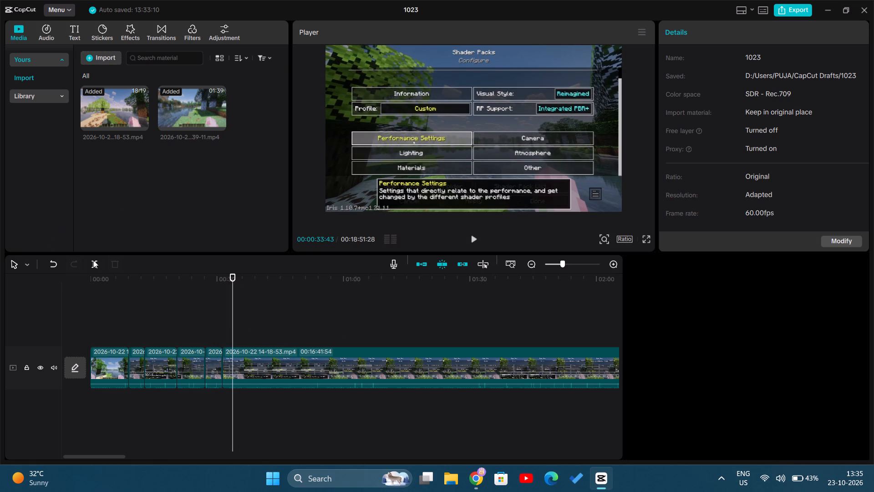
pyautogui.click(93, 263)
# Cut out the static Performance Settings tooltip segment between about 00:00:33:43 and 00:00:52:37.
pyautogui.moveTo(231, 312); pyautogui.dragTo(266, 312)
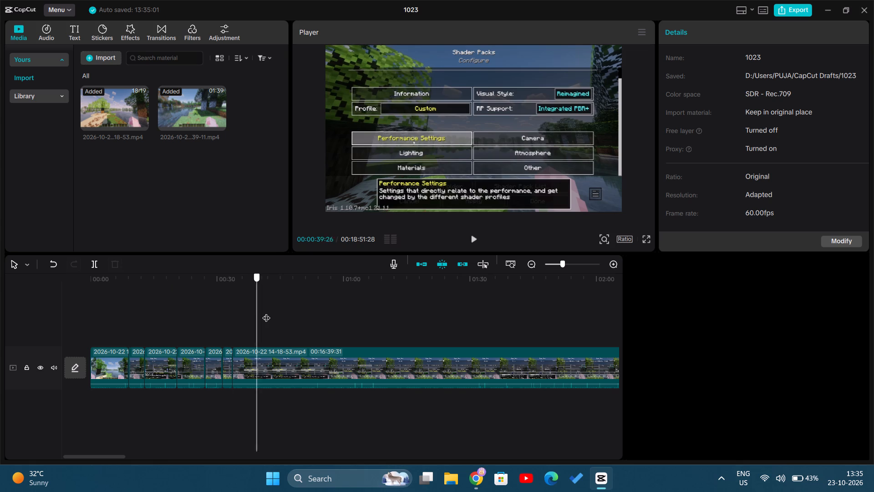
pyautogui.moveTo(266, 312); pyautogui.dragTo(328, 325)
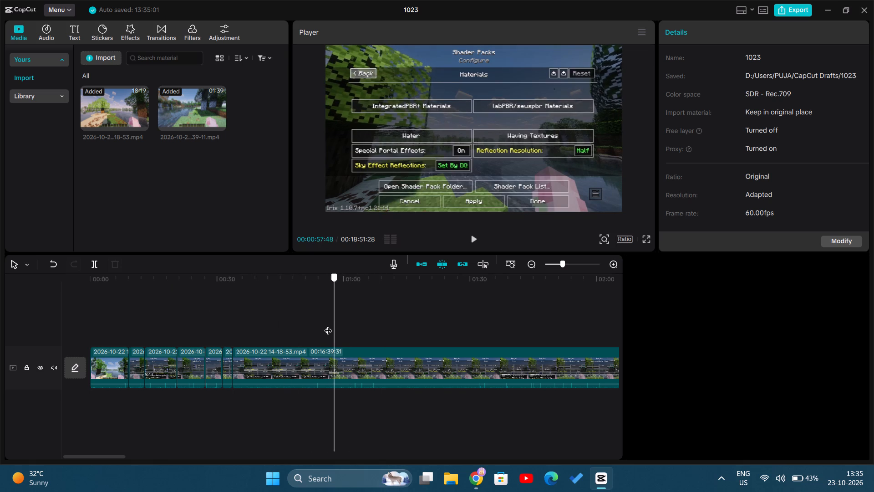
pyautogui.moveTo(328, 325); pyautogui.dragTo(290, 321)
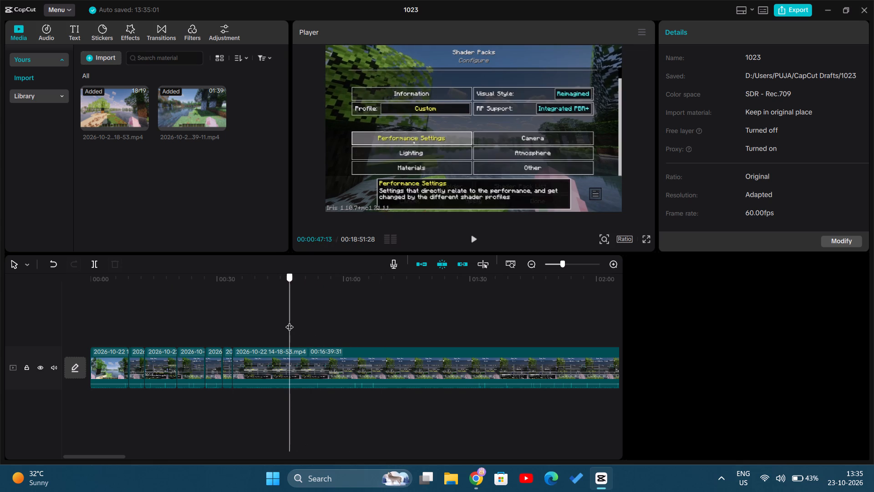
pyautogui.moveTo(290, 321); pyautogui.dragTo(314, 323)
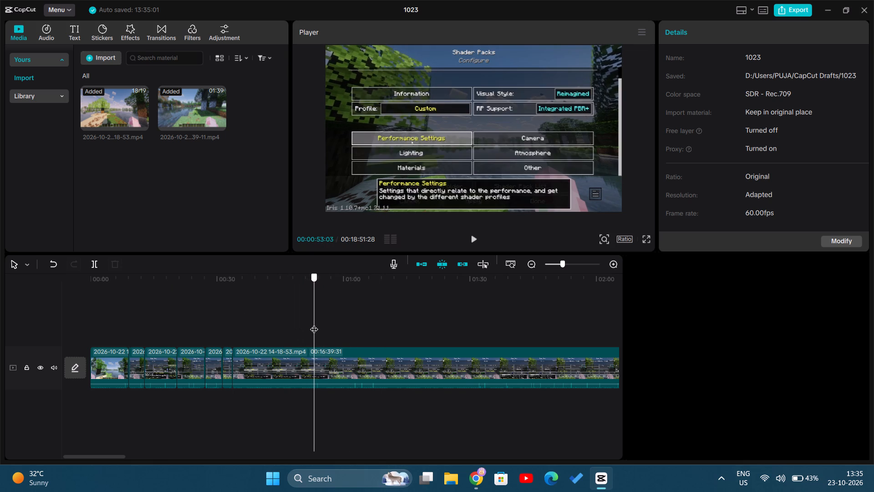
pyautogui.moveTo(314, 323); pyautogui.dragTo(312, 323)
pyautogui.click(93, 261)
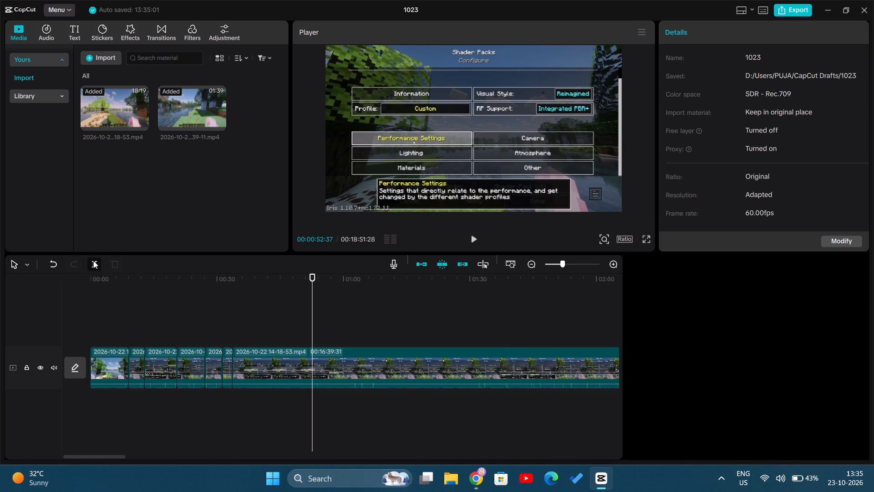
pyautogui.click(275, 355)
pyautogui.click(118, 266)
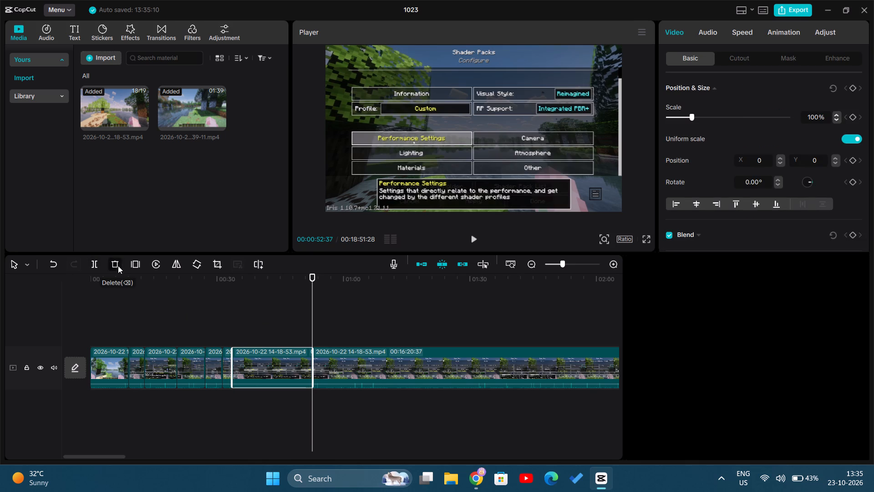
# Review the footage after the latest join and split the long clip at about 00:00:36:12, on the Sky Effect Reflections tooltip.
pyautogui.click(224, 337)
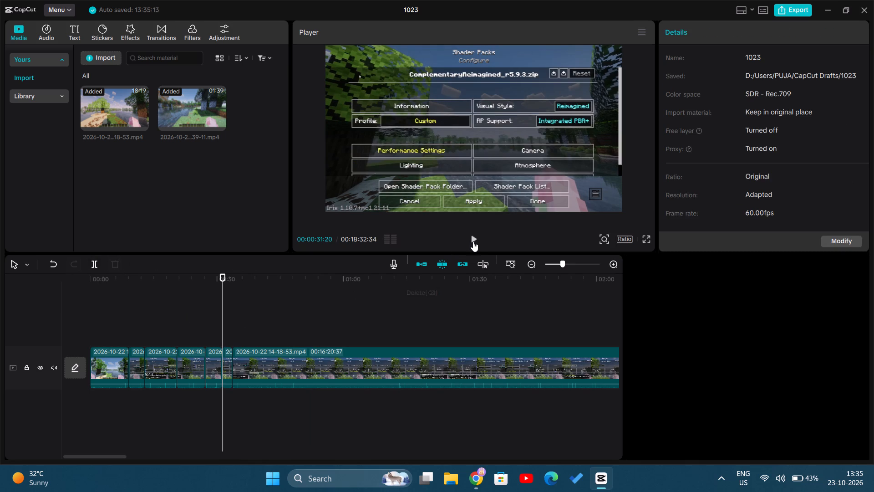
pyautogui.click(474, 241)
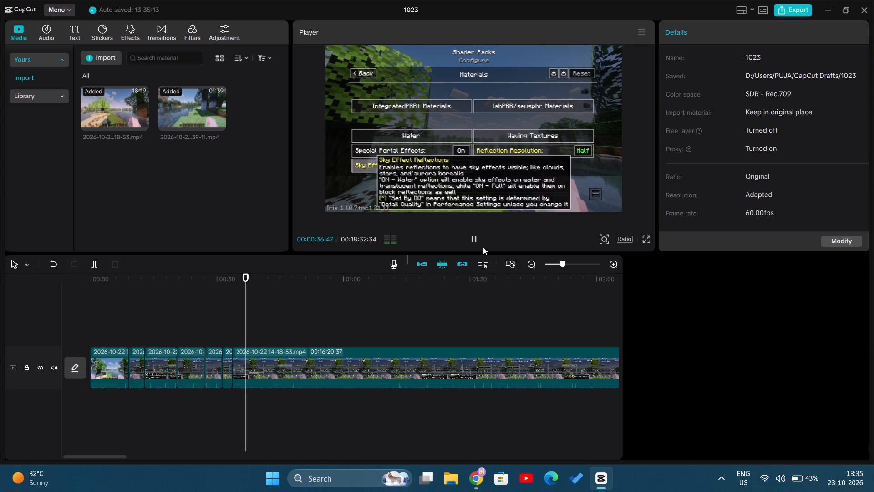
pyautogui.click(227, 339)
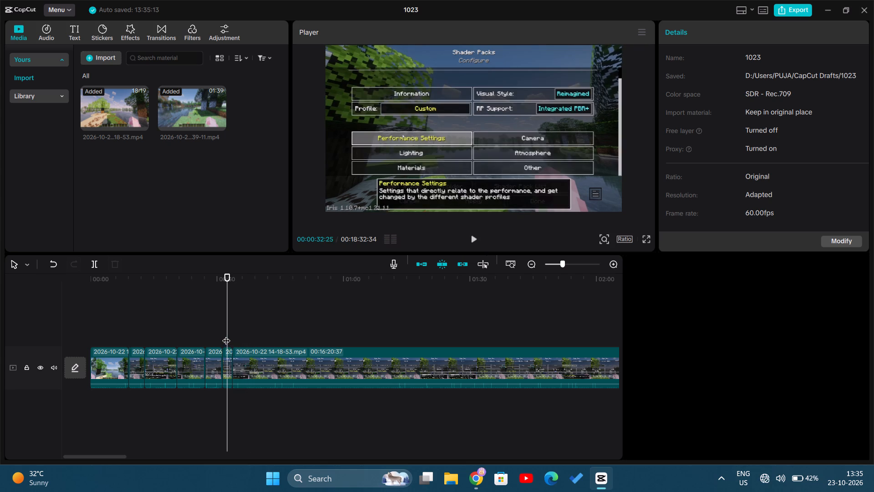
pyautogui.moveTo(226, 334); pyautogui.dragTo(239, 334)
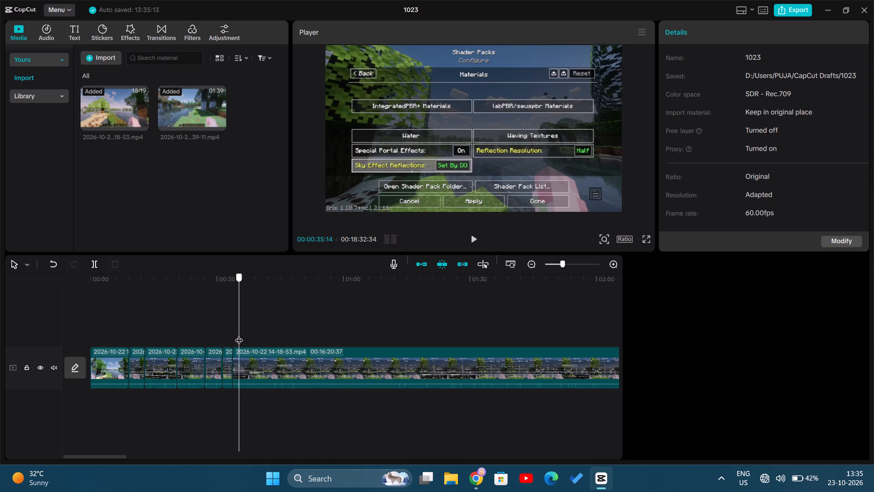
pyautogui.moveTo(239, 334); pyautogui.dragTo(245, 329)
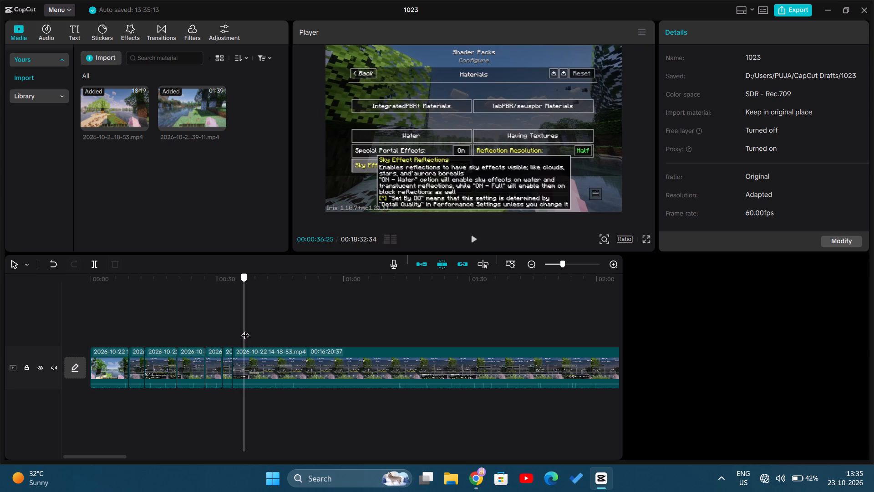
pyautogui.moveTo(245, 329); pyautogui.dragTo(241, 330)
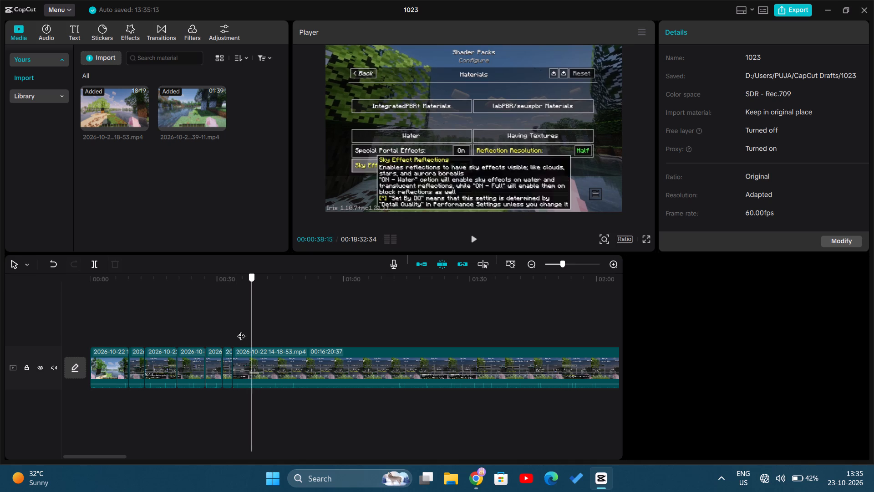
pyautogui.moveTo(241, 330); pyautogui.dragTo(235, 328)
pyautogui.click(474, 242)
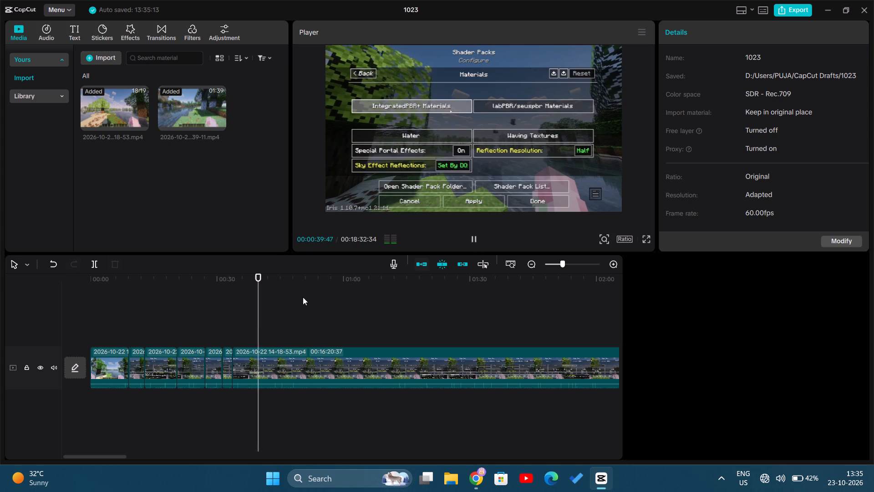
pyautogui.click(234, 318)
pyautogui.moveTo(235, 319); pyautogui.dragTo(242, 318)
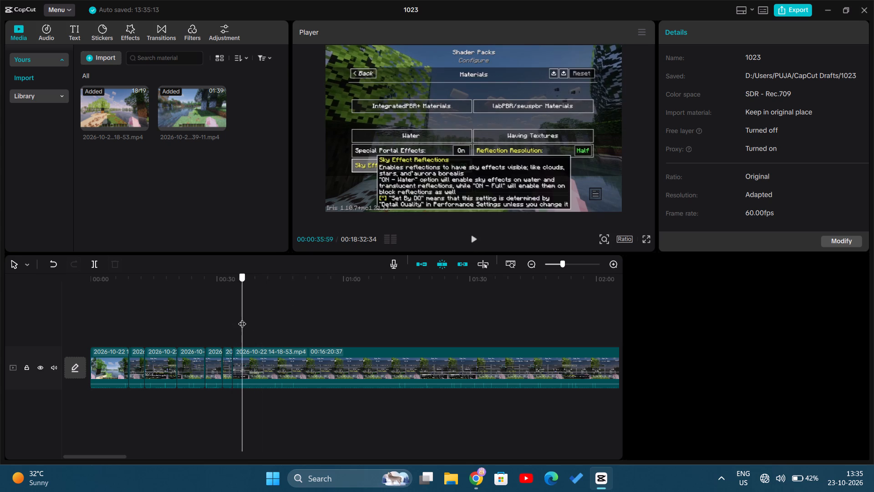
pyautogui.moveTo(242, 318); pyautogui.dragTo(243, 318)
pyautogui.click(99, 263)
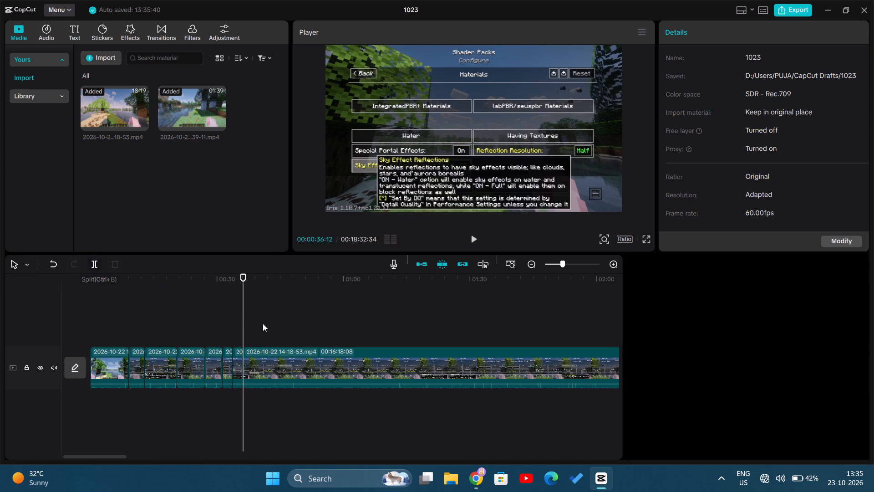
# Cut out the static Sky Effect Reflections tooltip segment between about 00:00:36:12 and 00:00:39:13.
pyautogui.moveTo(242, 327); pyautogui.dragTo(254, 324)
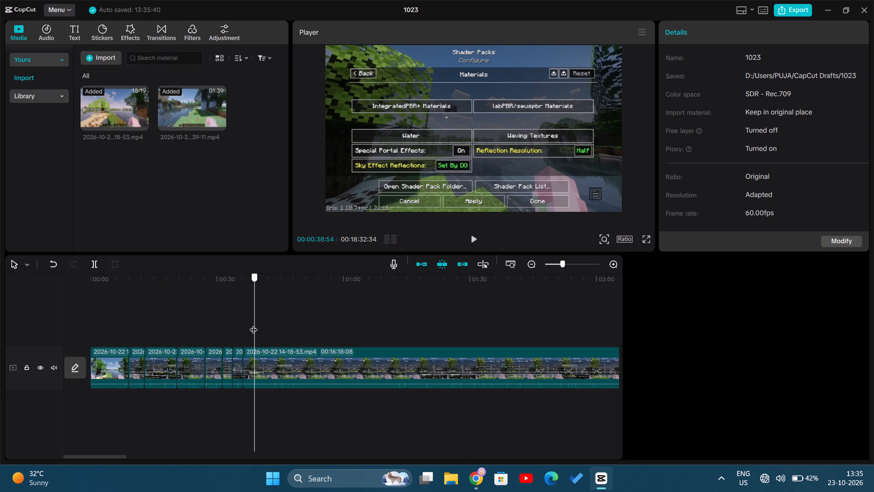
pyautogui.moveTo(254, 324); pyautogui.dragTo(257, 325)
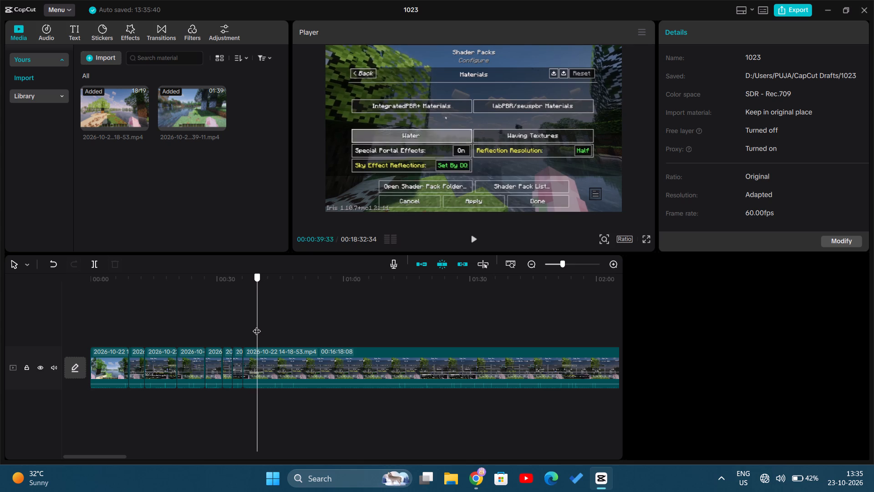
pyautogui.moveTo(257, 325); pyautogui.dragTo(256, 324)
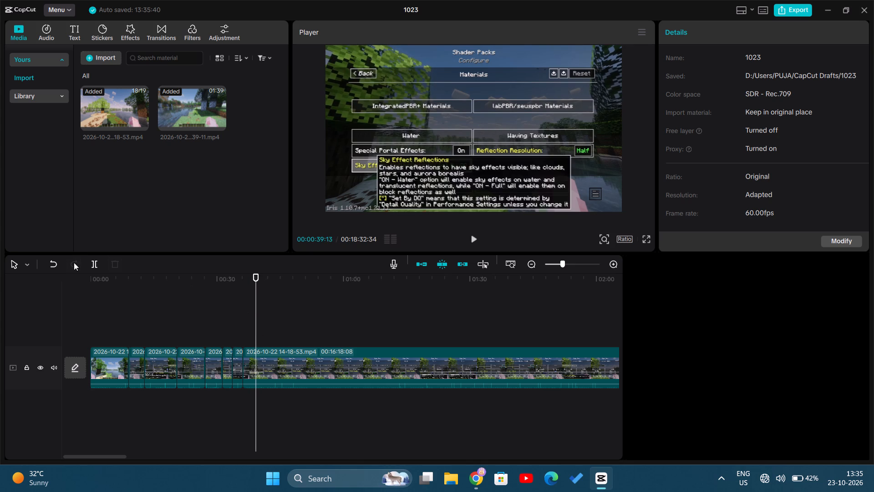
pyautogui.click(93, 265)
pyautogui.click(246, 359)
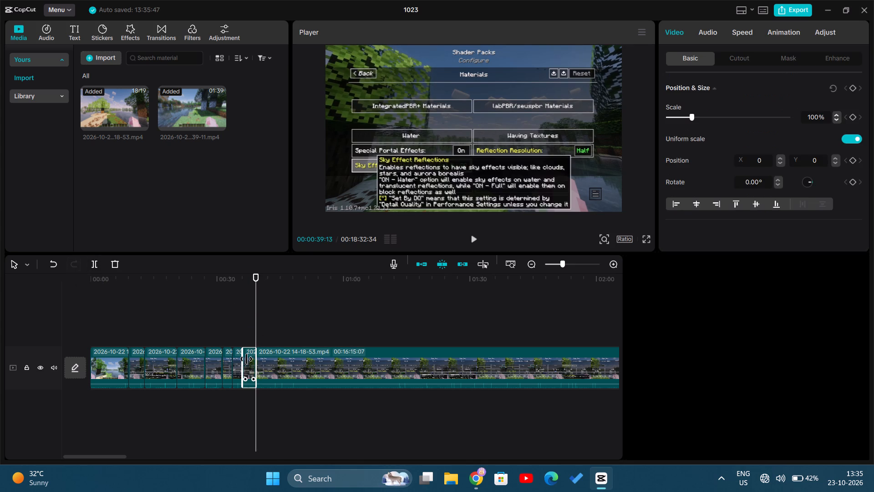
pyautogui.click(114, 263)
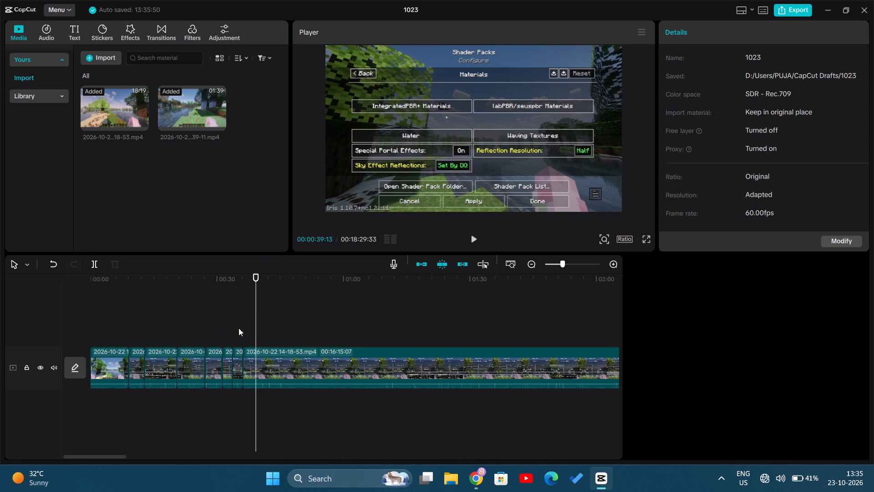
# Review playback across the new join and split the long clip at about 00:00:40:18, just before the IntegratedPBR+ Materials page opens.
pyautogui.click(239, 328)
pyautogui.click(476, 241)
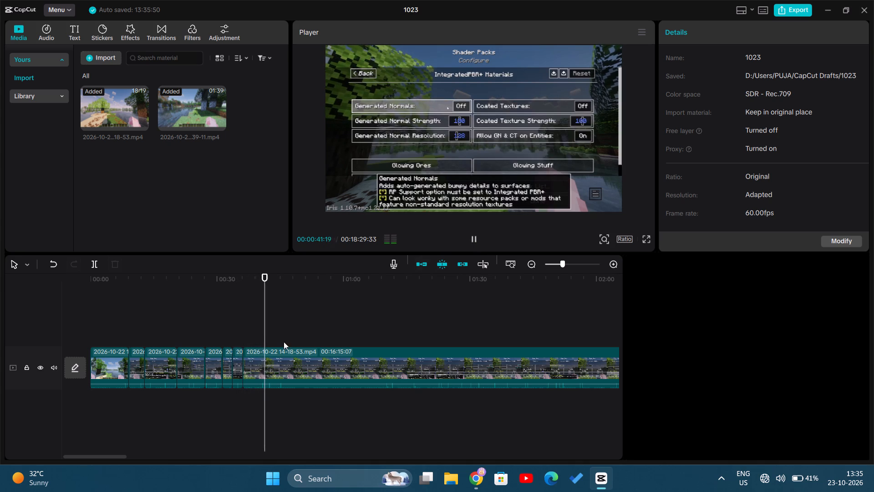
pyautogui.click(241, 332)
pyautogui.moveTo(241, 332); pyautogui.dragTo(241, 332)
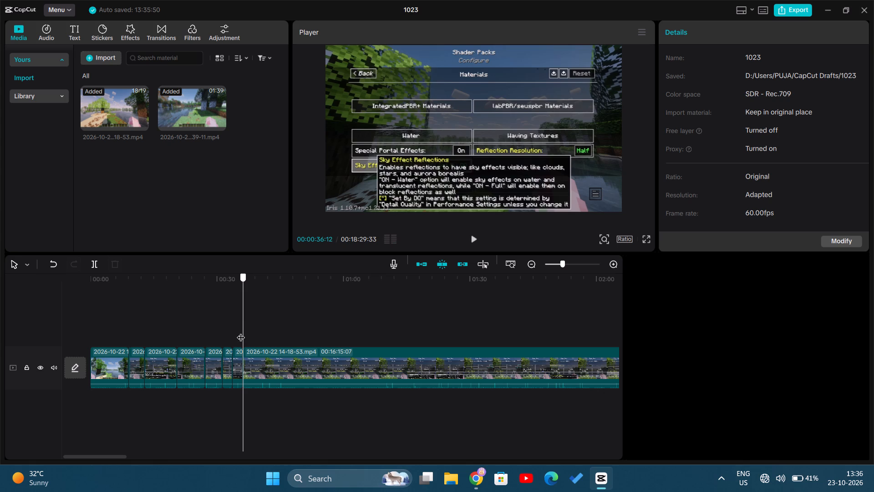
pyautogui.moveTo(241, 332); pyautogui.dragTo(267, 330)
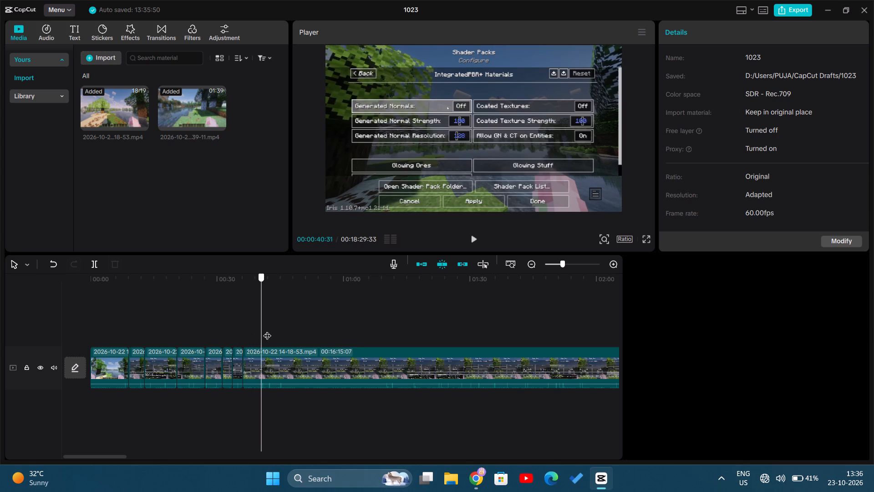
pyautogui.moveTo(267, 330); pyautogui.dragTo(264, 327)
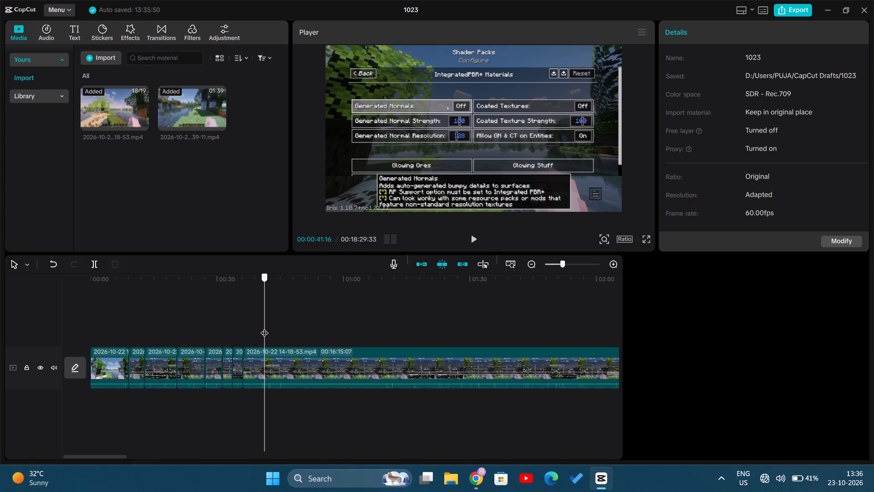
pyautogui.moveTo(264, 327); pyautogui.dragTo(260, 323)
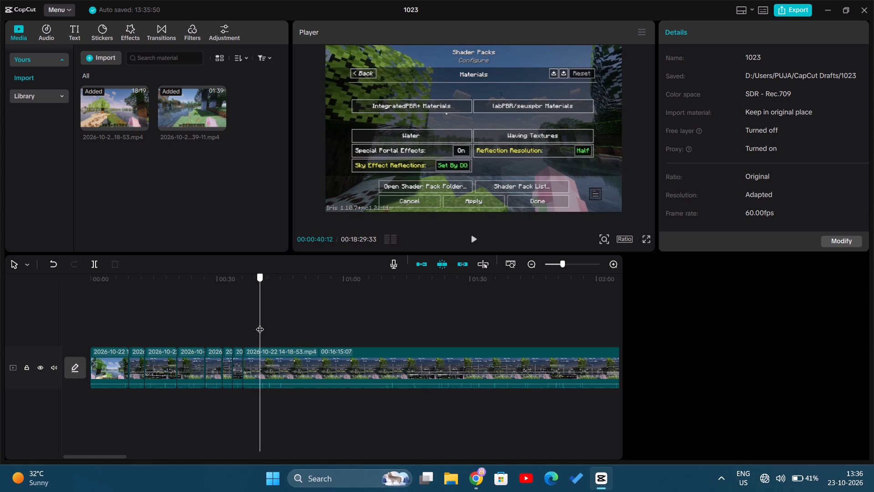
pyautogui.moveTo(260, 323); pyautogui.dragTo(260, 322)
pyautogui.click(99, 263)
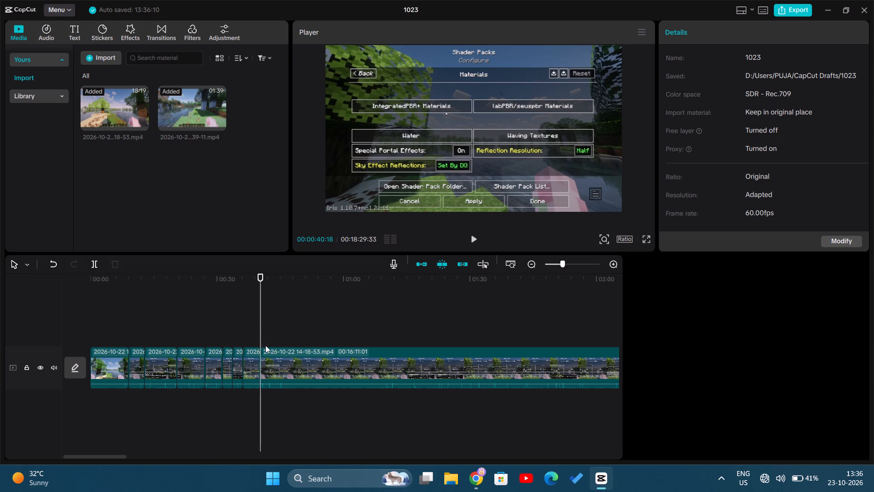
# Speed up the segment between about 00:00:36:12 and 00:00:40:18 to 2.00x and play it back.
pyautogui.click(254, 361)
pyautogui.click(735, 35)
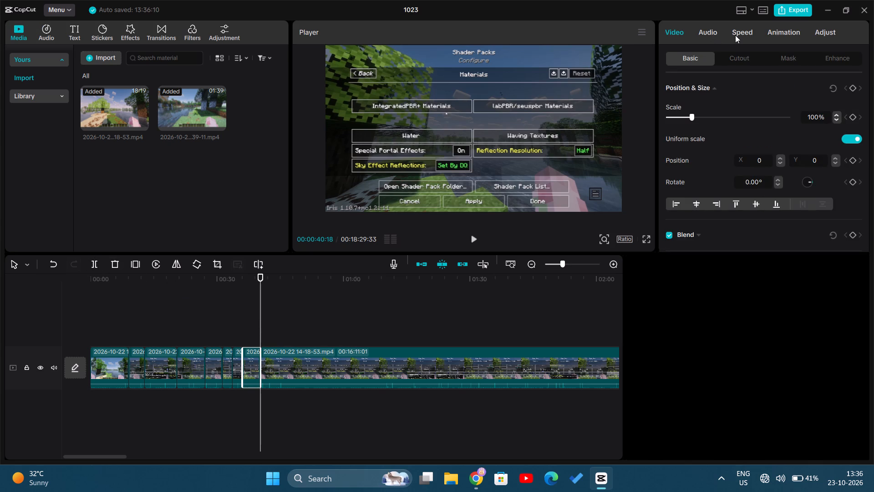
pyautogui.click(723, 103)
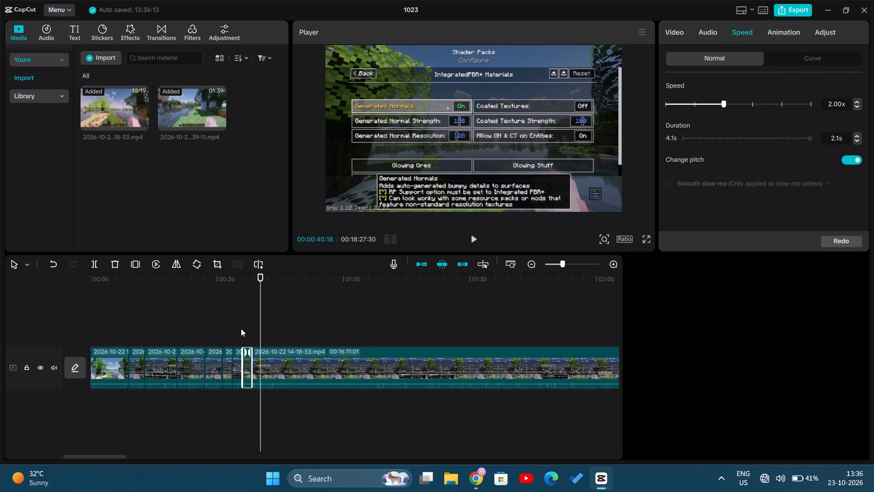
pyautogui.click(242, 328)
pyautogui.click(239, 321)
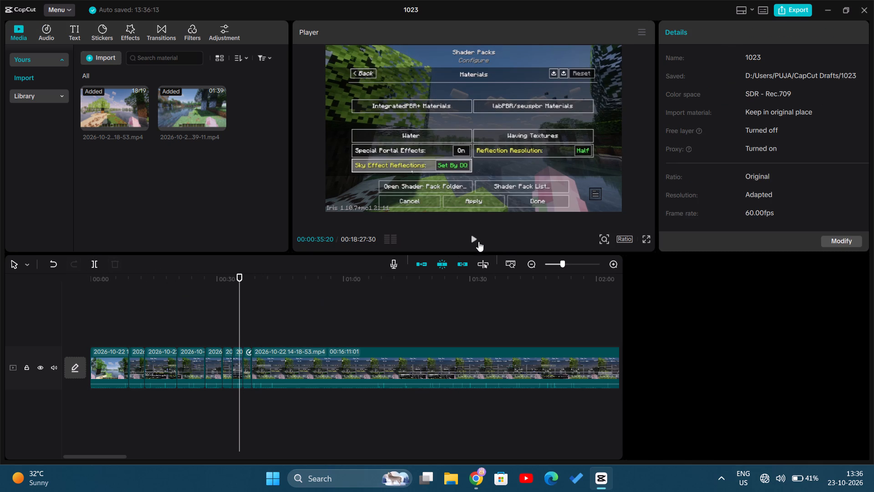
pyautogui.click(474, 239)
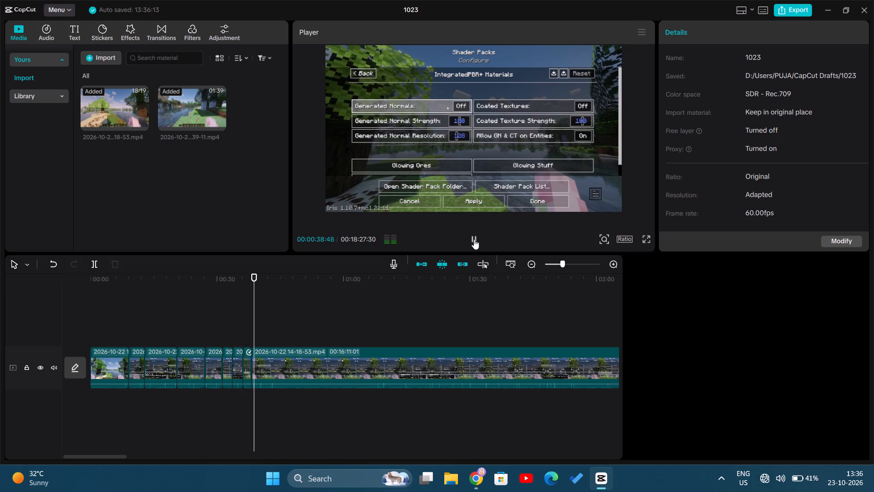
# Set the speed of the short Materials segment starting at about 00:00:36:12 to 1.40x.
pyautogui.click(246, 360)
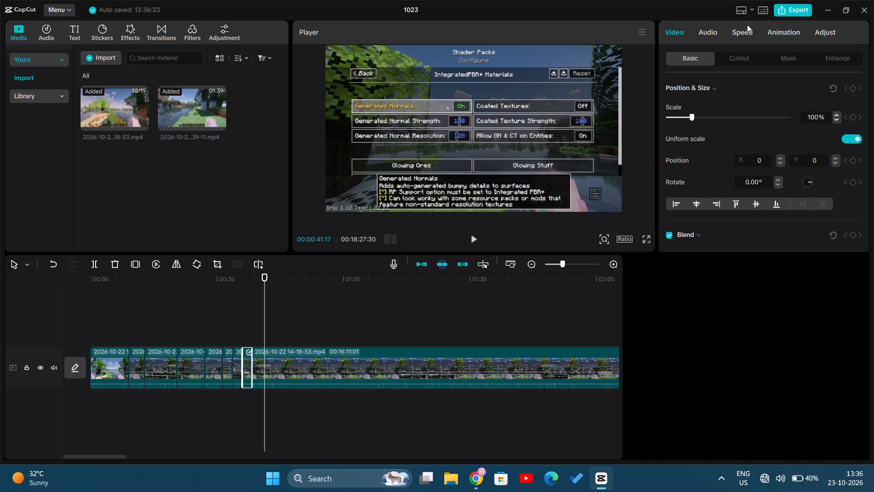
pyautogui.click(745, 28)
pyautogui.click(706, 103)
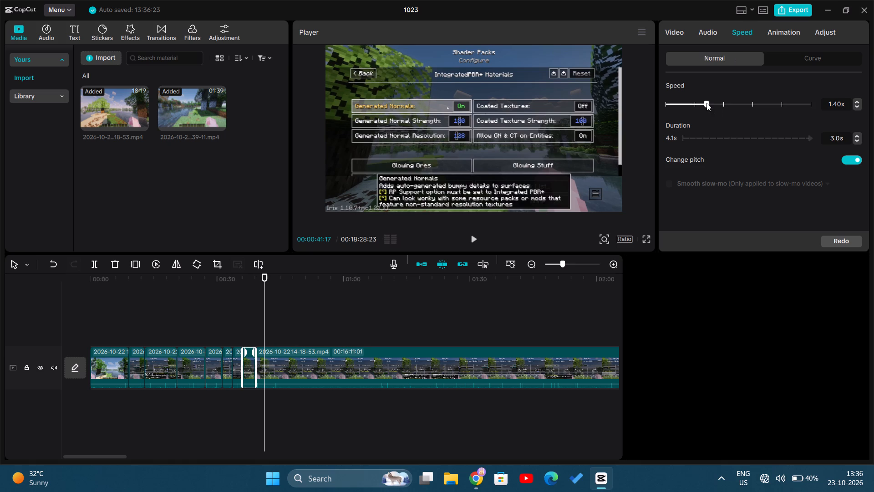
# Play back past the sped-up segment and split the long clip at about 00:00:44:05, where the recording returns to the Materials page.
pyautogui.click(238, 334)
pyautogui.click(470, 239)
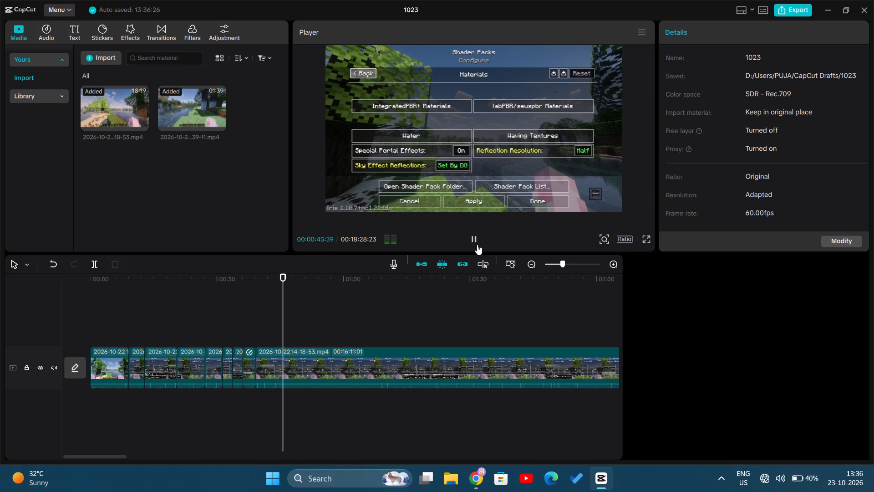
pyautogui.click(274, 322)
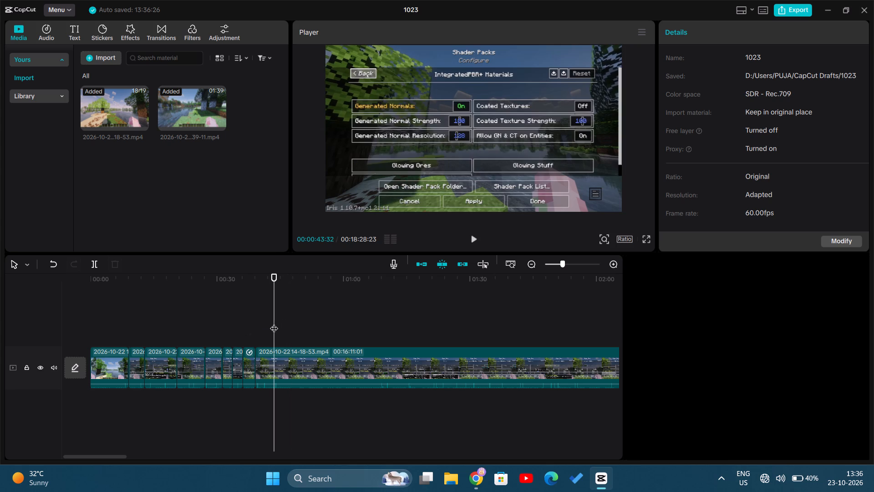
pyautogui.click(274, 323)
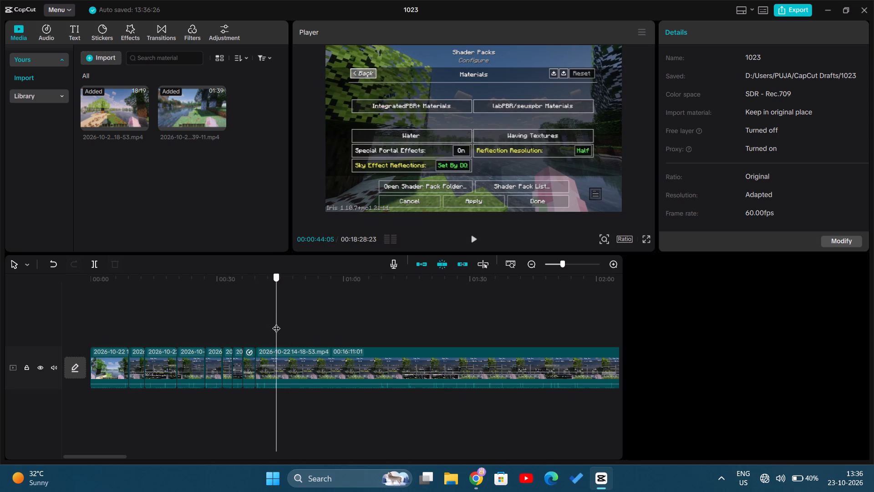
pyautogui.click(92, 265)
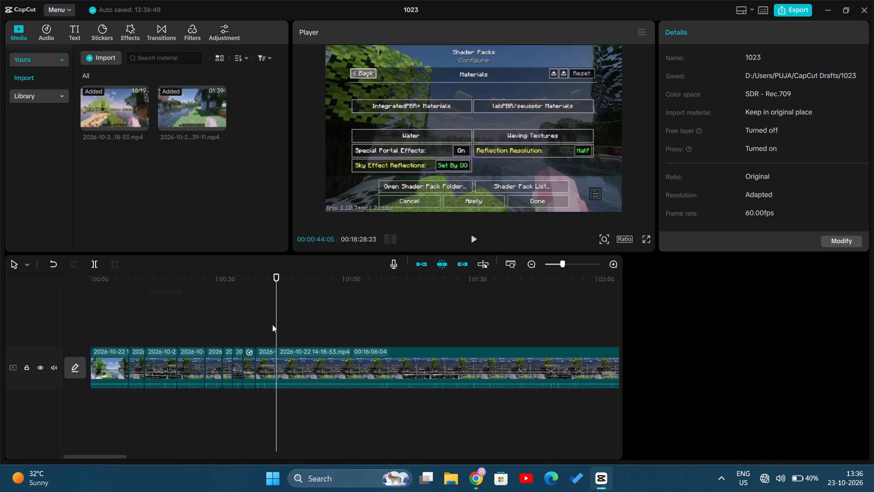
# Split the long clip at about 00:01:08:55, just before the Materials page closes, and delete the static segment starting at about 00:00:44:05.
pyautogui.moveTo(276, 325); pyautogui.dragTo(348, 318)
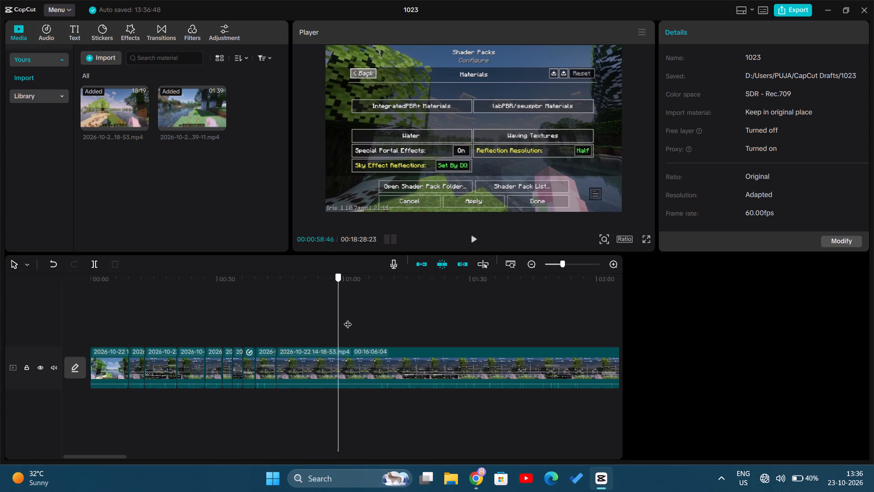
pyautogui.moveTo(348, 318); pyautogui.dragTo(366, 328)
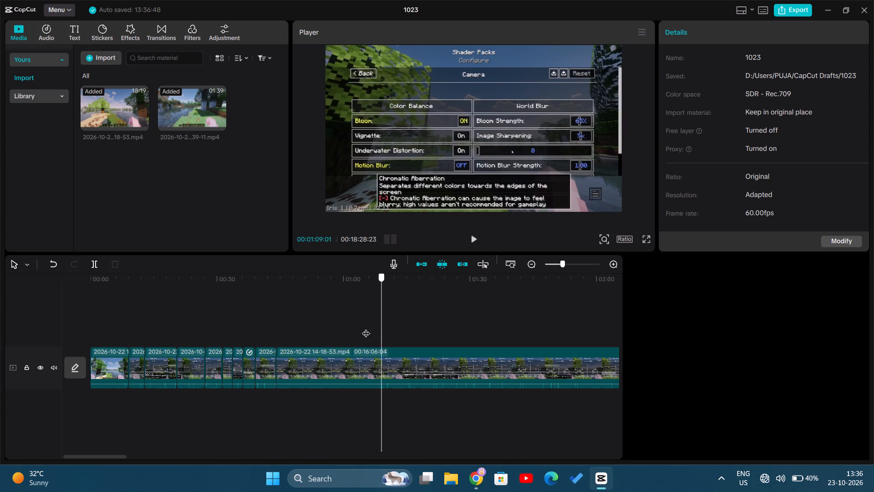
pyautogui.moveTo(366, 328); pyautogui.dragTo(365, 327)
pyautogui.moveTo(365, 327); pyautogui.dragTo(353, 328)
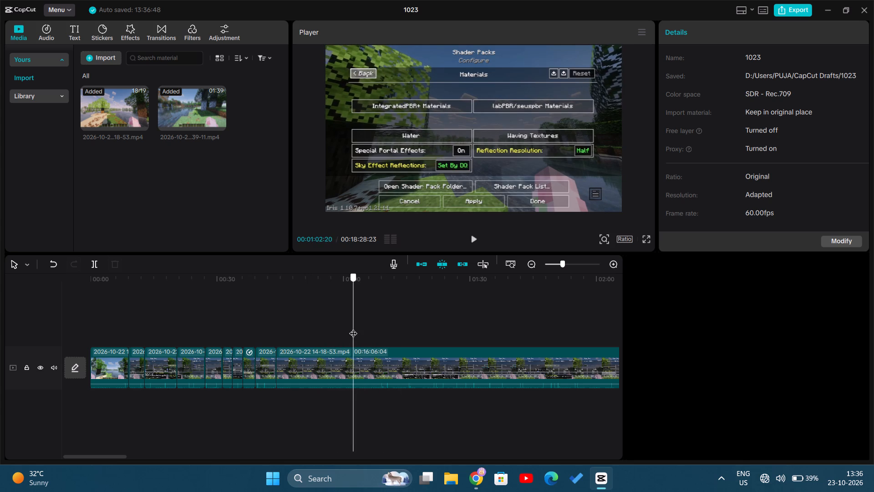
pyautogui.moveTo(353, 328); pyautogui.dragTo(383, 336)
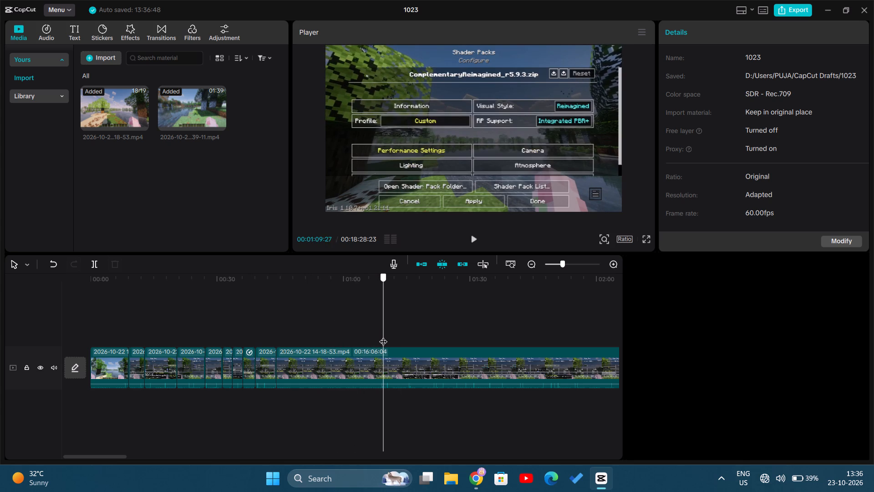
pyautogui.moveTo(383, 336); pyautogui.dragTo(381, 335)
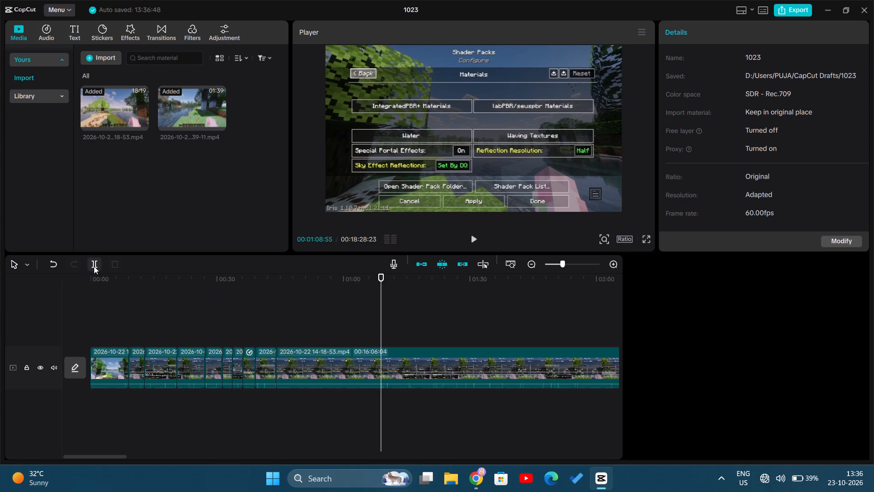
pyautogui.click(94, 266)
pyautogui.click(314, 361)
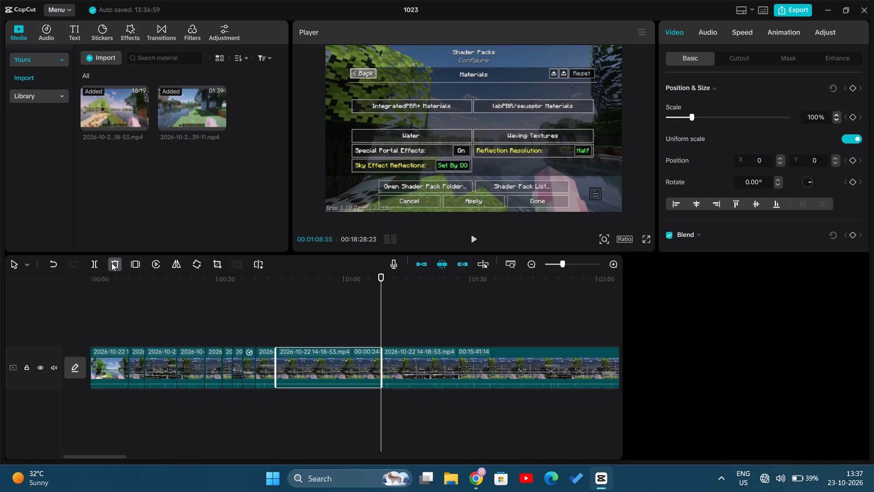
pyautogui.click(112, 263)
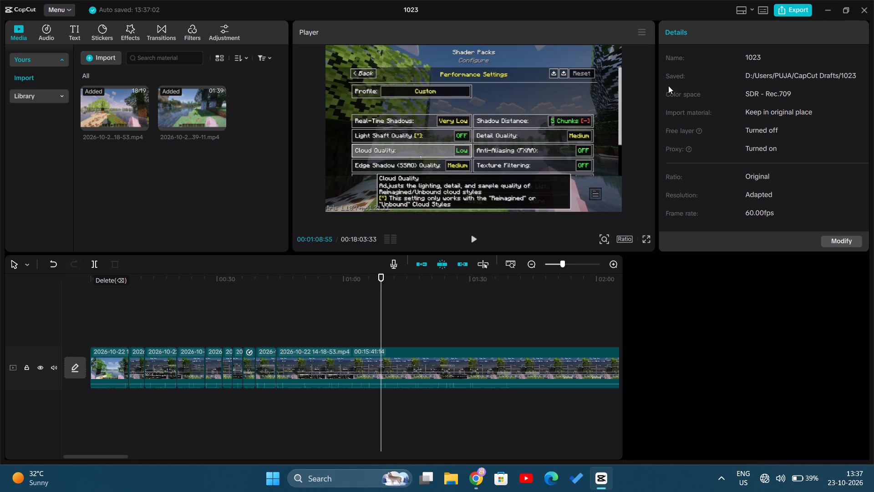
# Review playback across the join at about 00:00:44:05, from the Materials page into the Camera page.
pyautogui.click(277, 315)
pyautogui.moveTo(277, 313); pyautogui.dragTo(281, 307)
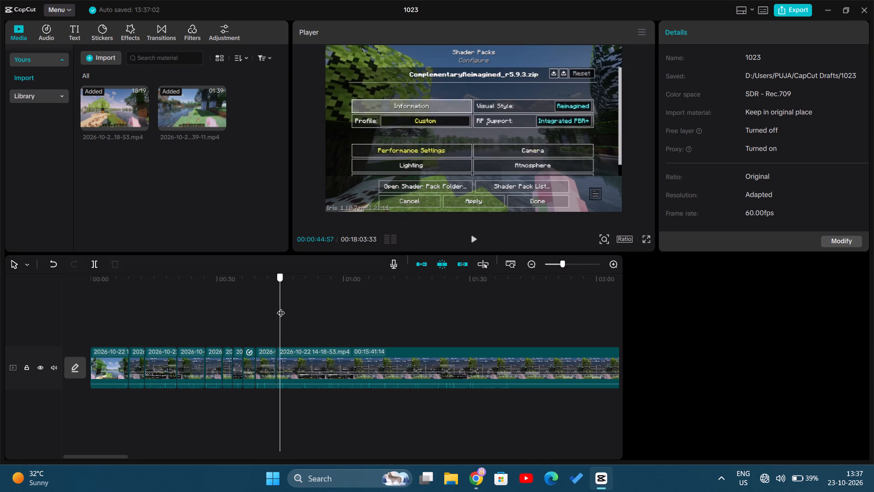
pyautogui.moveTo(281, 307); pyautogui.dragTo(276, 304)
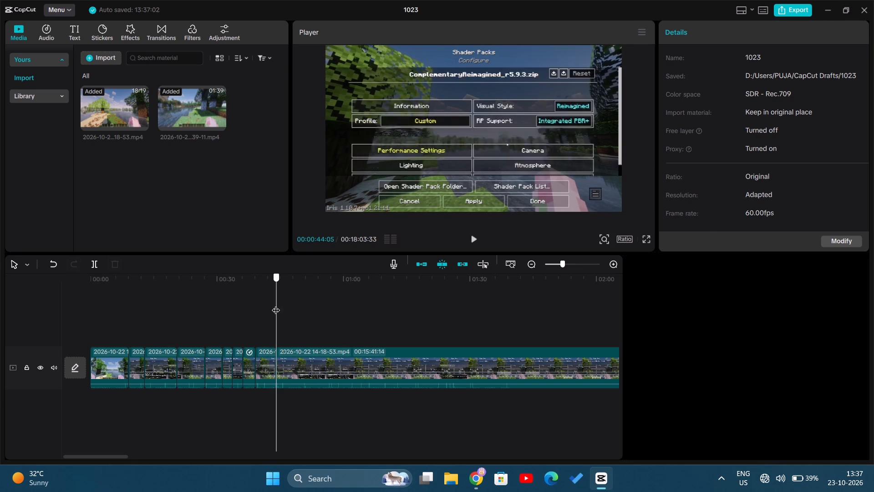
pyautogui.moveTo(276, 304); pyautogui.dragTo(282, 304)
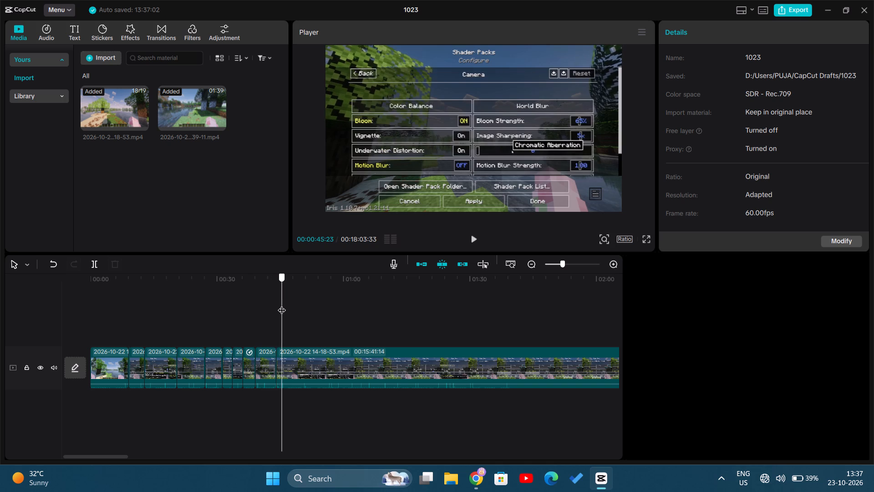
pyautogui.moveTo(282, 304); pyautogui.dragTo(277, 302)
pyautogui.click(476, 240)
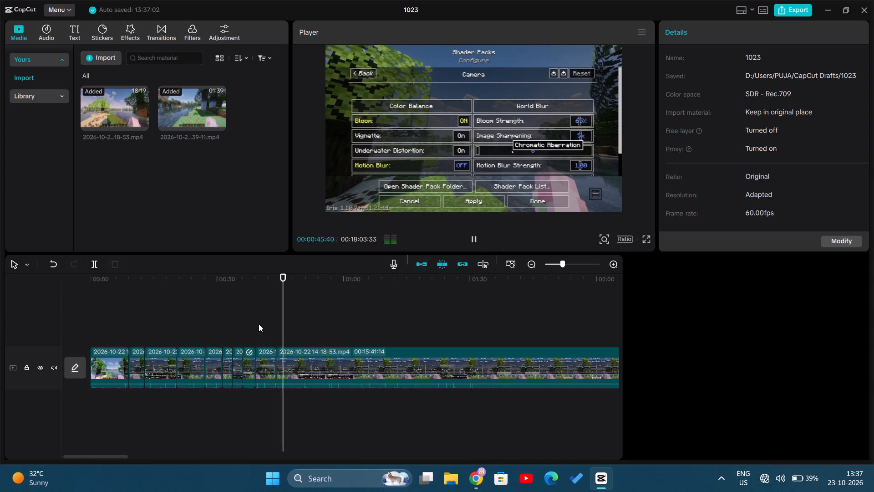
pyautogui.click(267, 335)
pyautogui.click(267, 334)
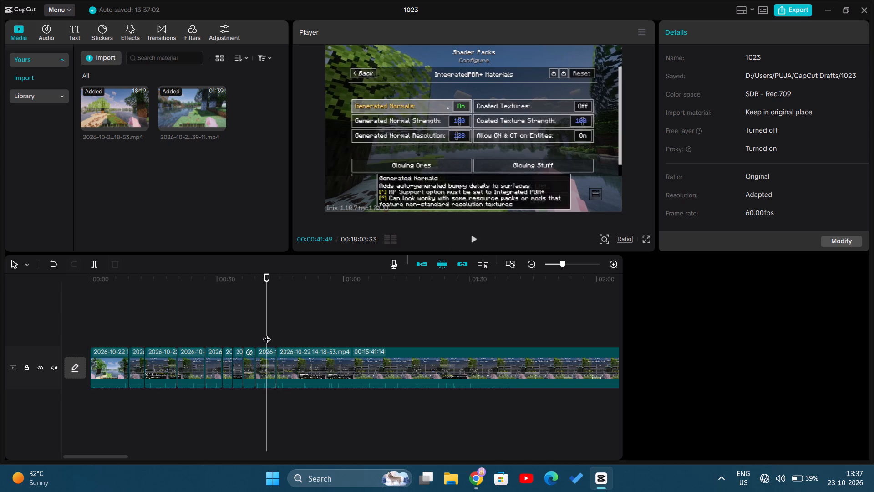
pyautogui.click(477, 239)
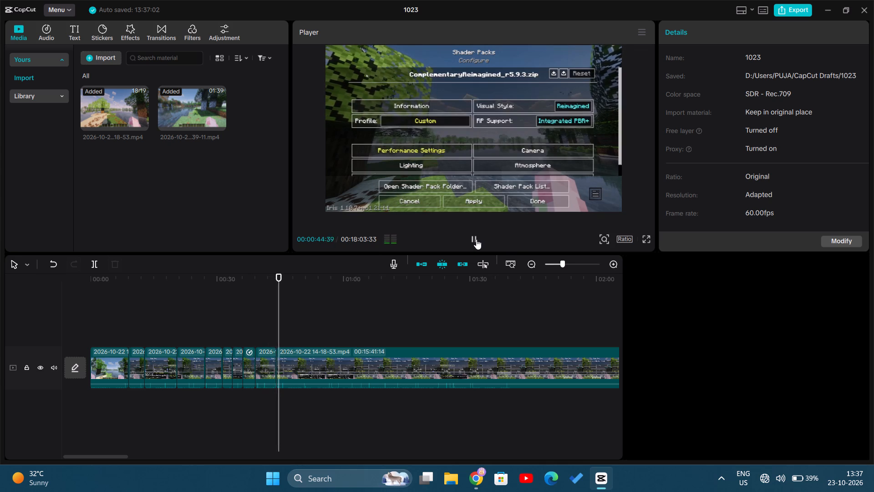
pyautogui.click(476, 239)
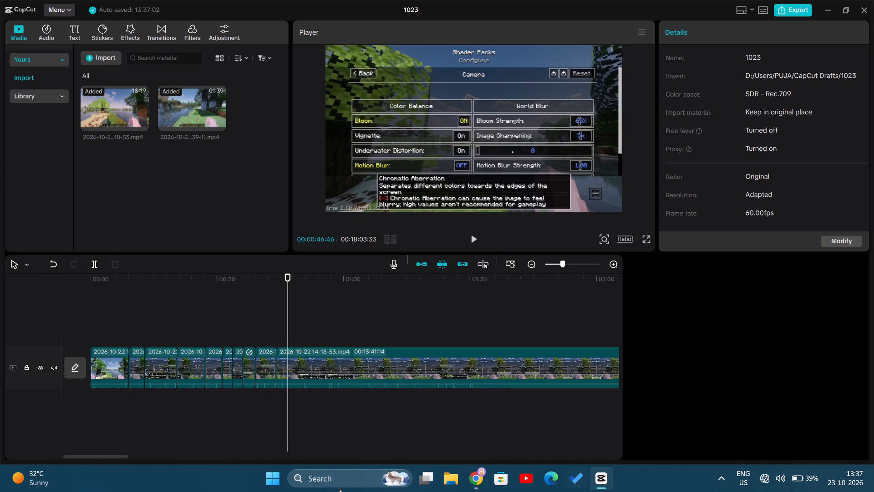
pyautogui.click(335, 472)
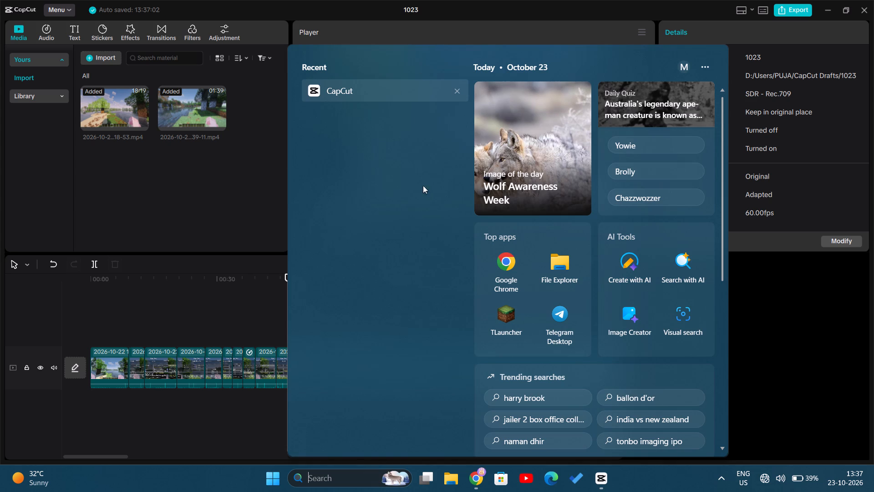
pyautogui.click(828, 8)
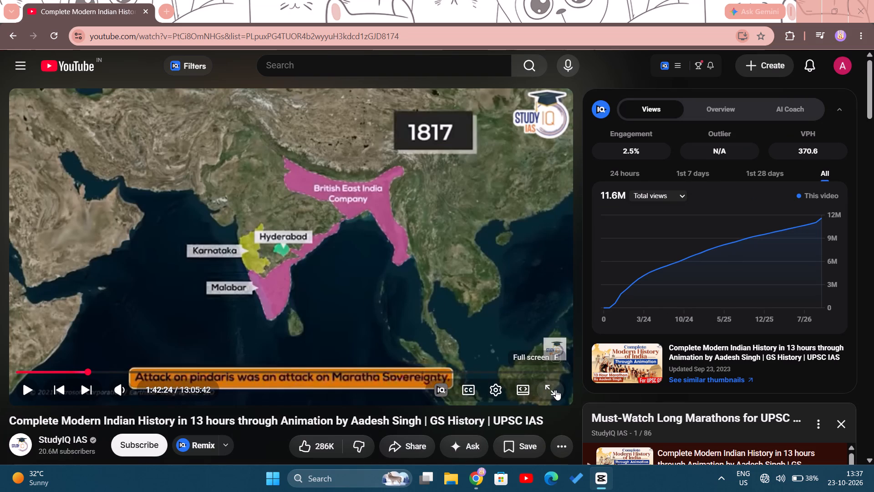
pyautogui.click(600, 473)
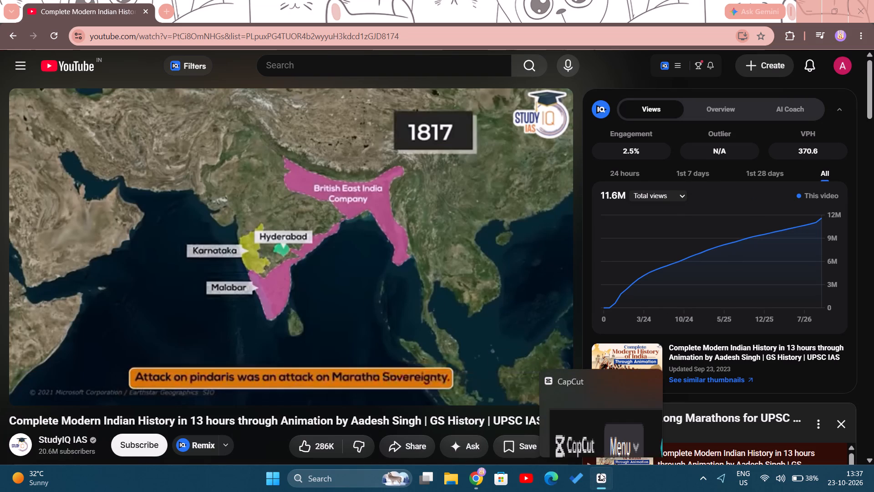
# Play back from the join at about 00:00:44:05 and split the long clip at about 00:00:46:01, on the Camera page.
pyautogui.click(280, 315)
pyautogui.click(279, 315)
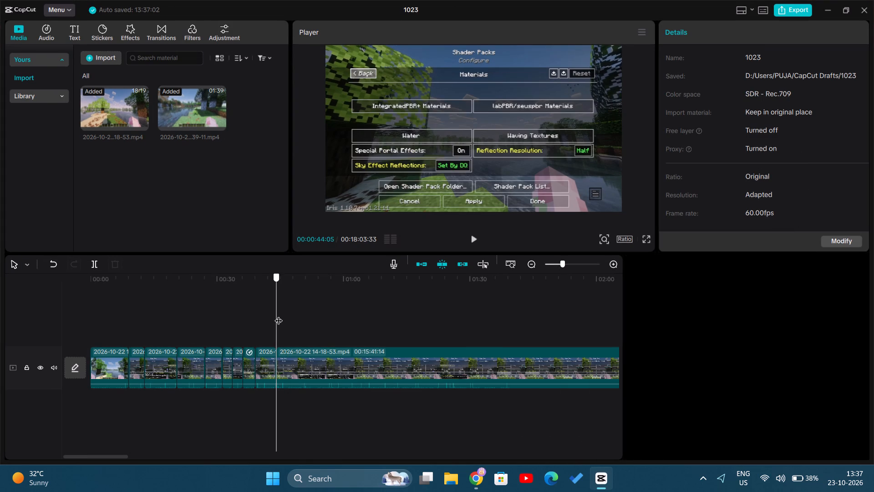
pyautogui.click(474, 245)
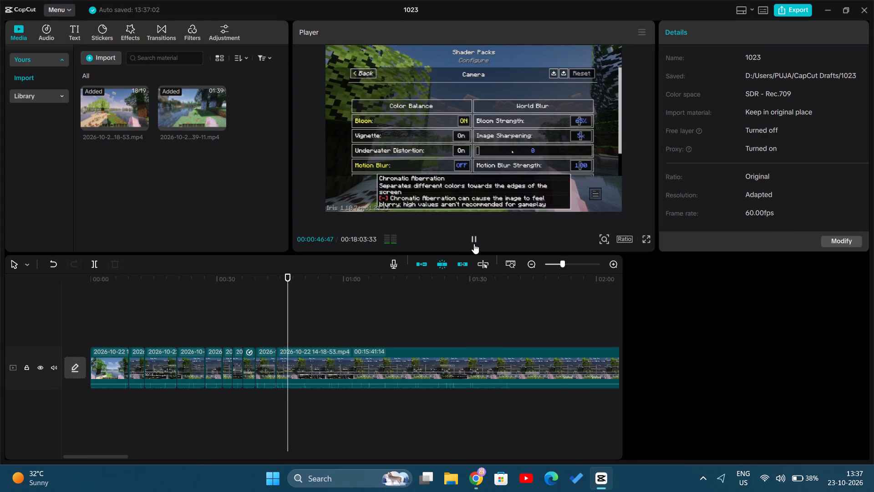
pyautogui.click(283, 312)
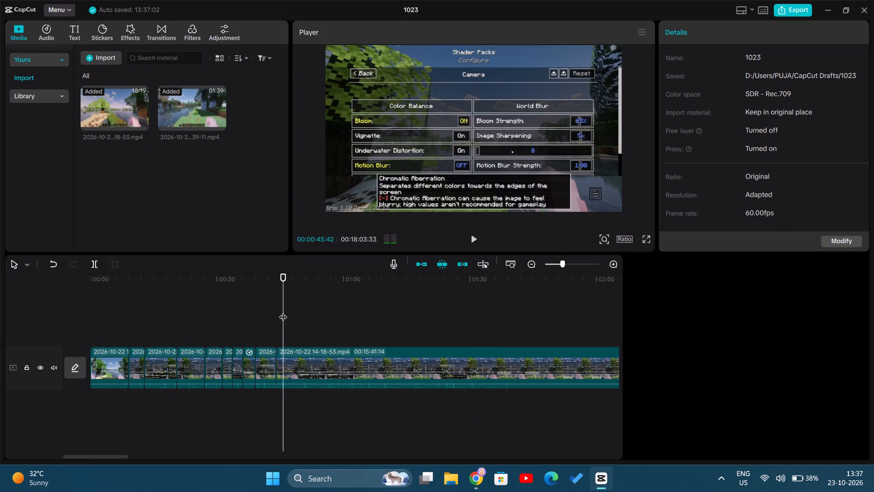
pyautogui.click(283, 311)
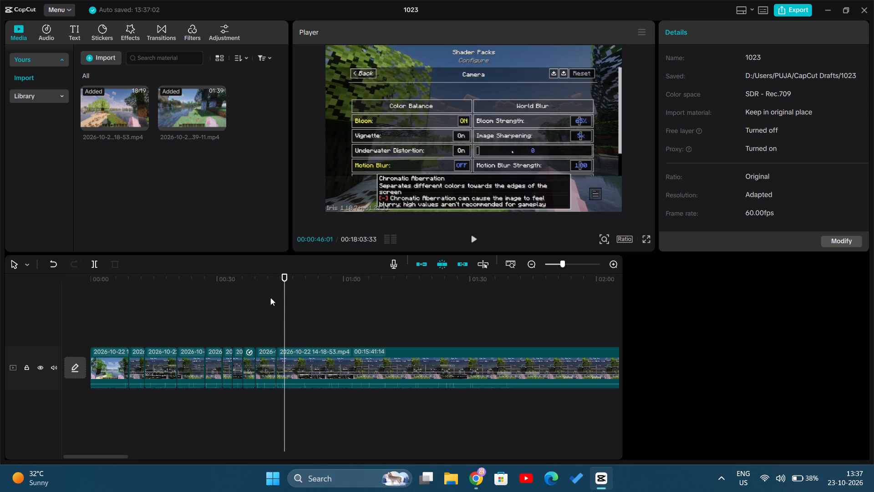
pyautogui.click(92, 266)
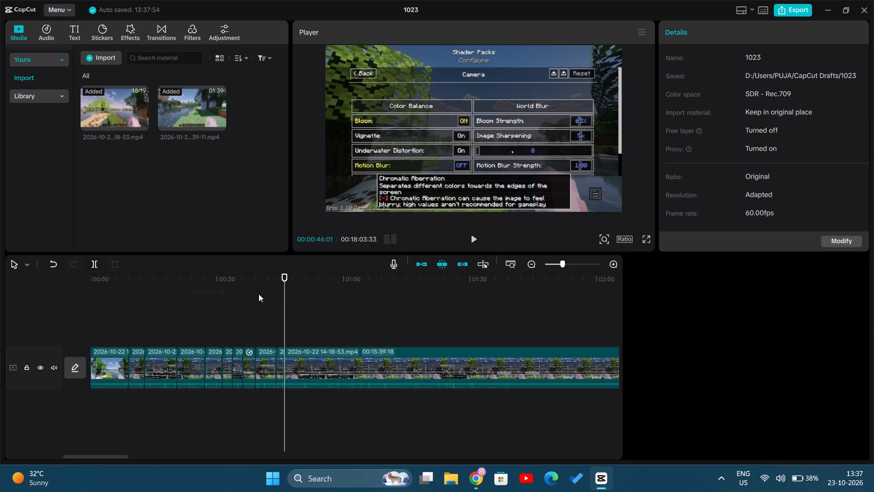
# Split the long clip at about 00:00:49:55 and delete the static Camera page segment between about 00:00:46:01 and there.
pyautogui.moveTo(286, 303); pyautogui.dragTo(303, 303)
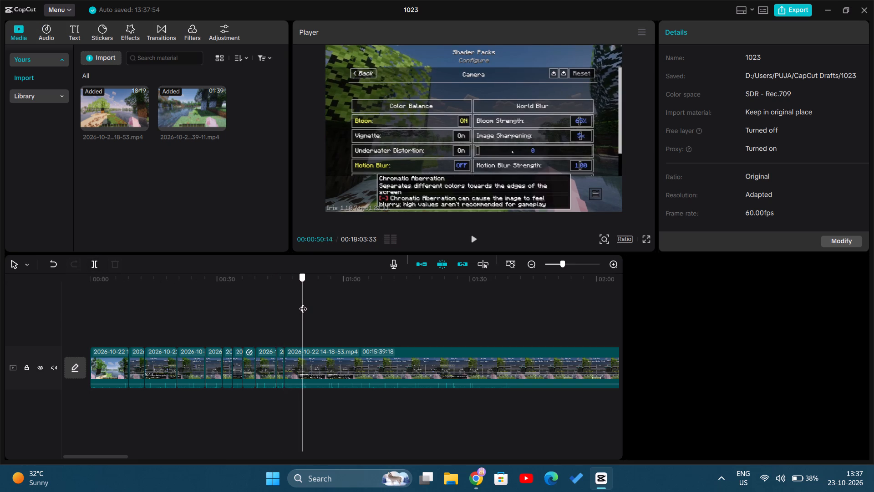
pyautogui.moveTo(303, 303); pyautogui.dragTo(296, 299)
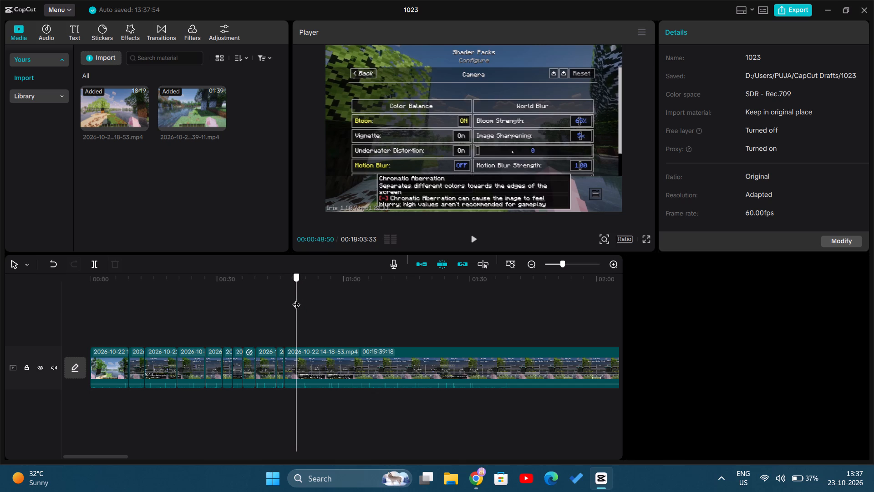
pyautogui.moveTo(296, 299); pyautogui.dragTo(301, 302)
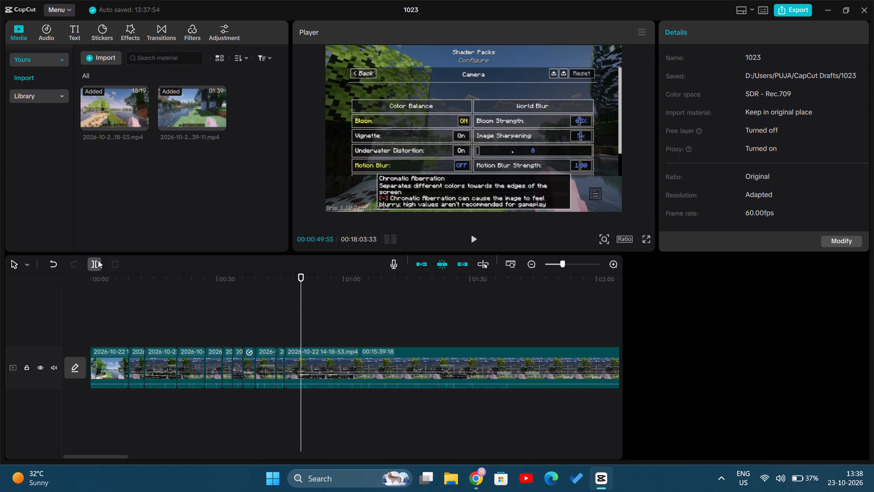
pyautogui.click(97, 260)
pyautogui.click(290, 365)
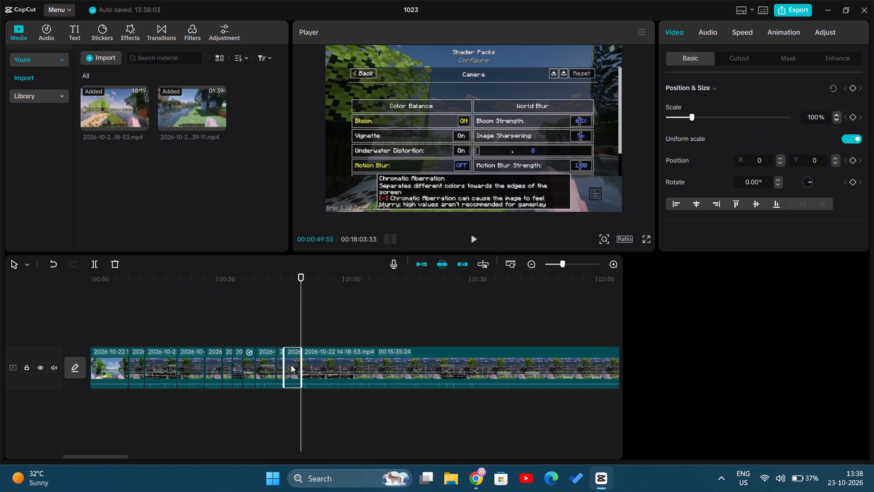
pyautogui.click(110, 261)
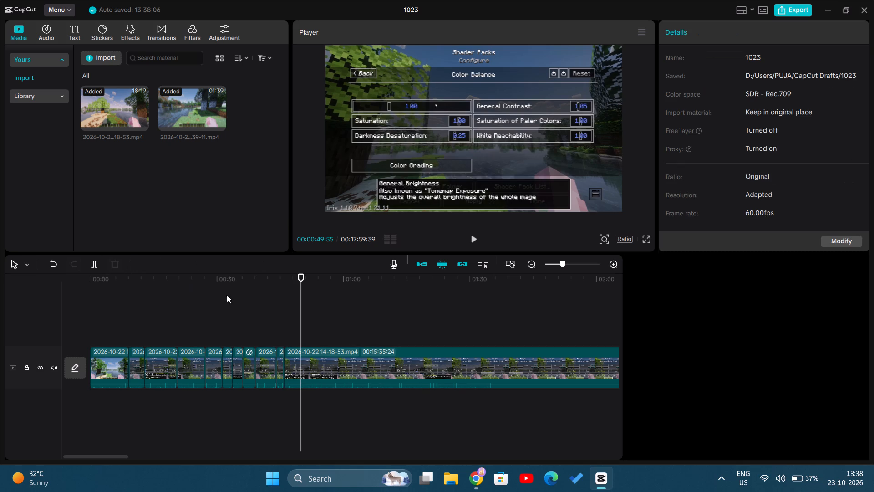
# Play back across the new join and split the long clip at about 00:00:47:32, on the Color Balance page.
pyautogui.click(282, 316)
pyautogui.click(282, 316)
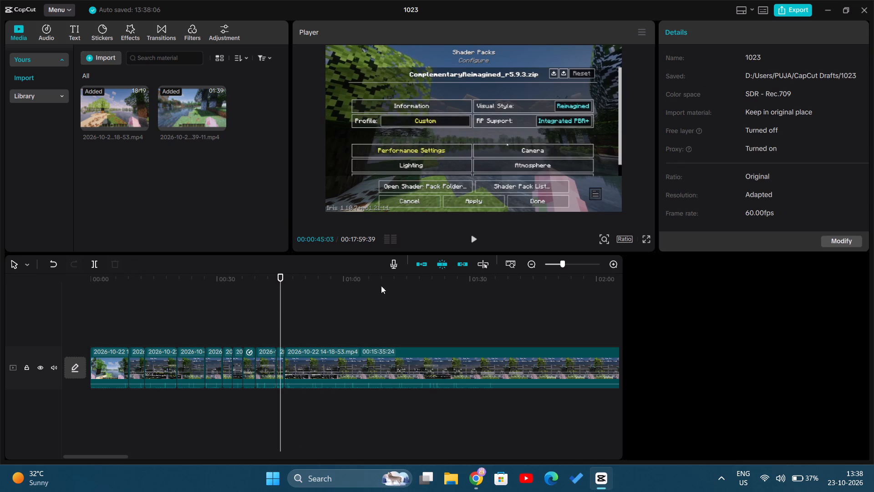
pyautogui.click(473, 240)
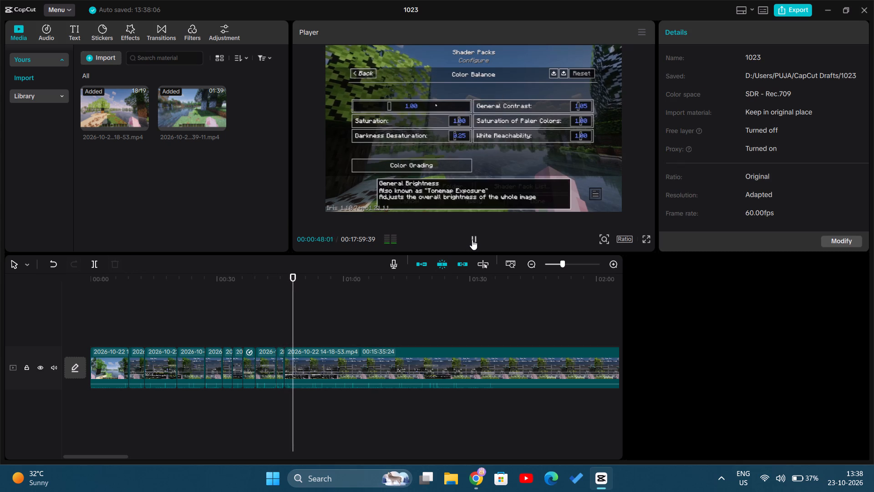
pyautogui.click(292, 307)
pyautogui.moveTo(292, 307); pyautogui.dragTo(292, 304)
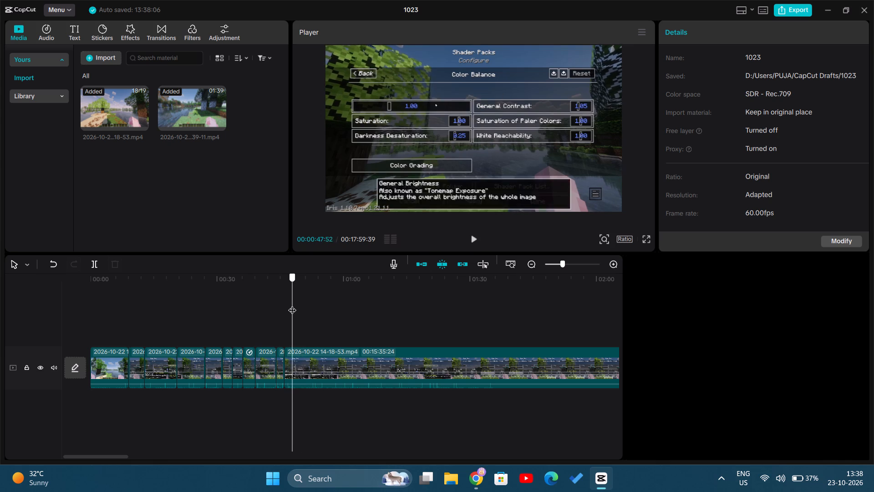
pyautogui.moveTo(292, 304); pyautogui.dragTo(293, 301)
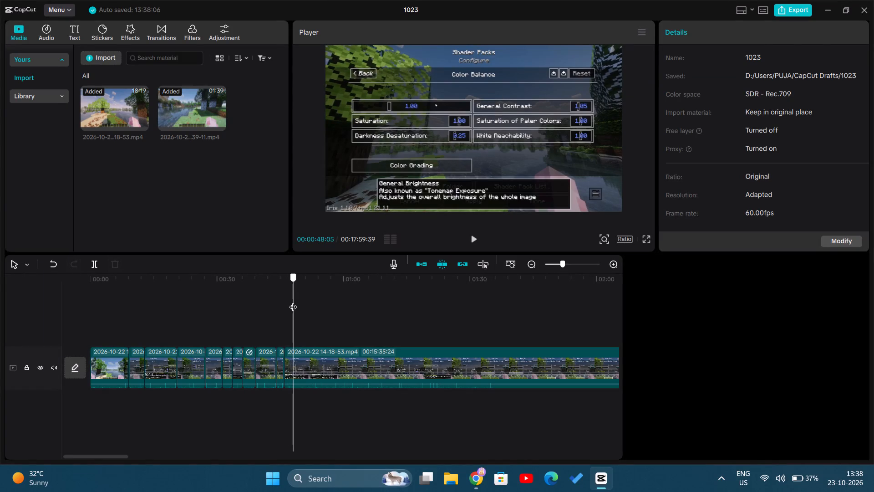
pyautogui.moveTo(293, 301); pyautogui.dragTo(291, 301)
pyautogui.click(93, 267)
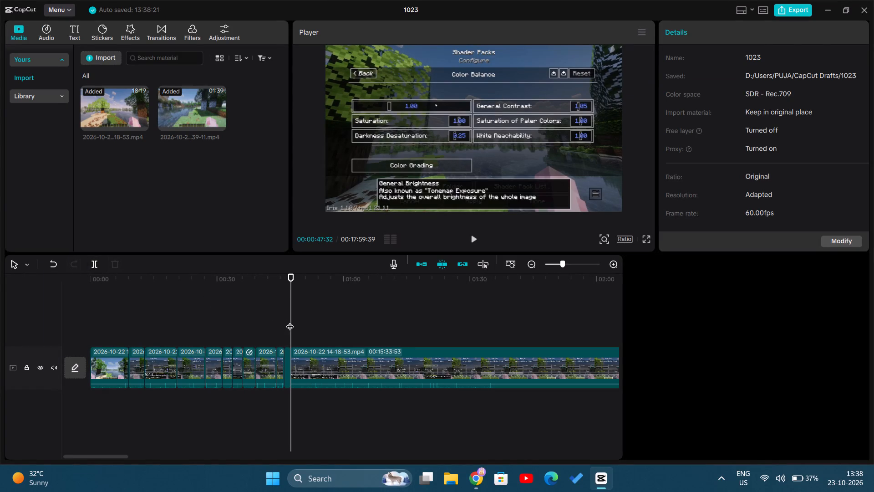
# Split the long clip at about 00:00:50:27 and delete the static Color Balance segment between about 00:00:47:32 and there.
pyautogui.moveTo(290, 321); pyautogui.dragTo(307, 316)
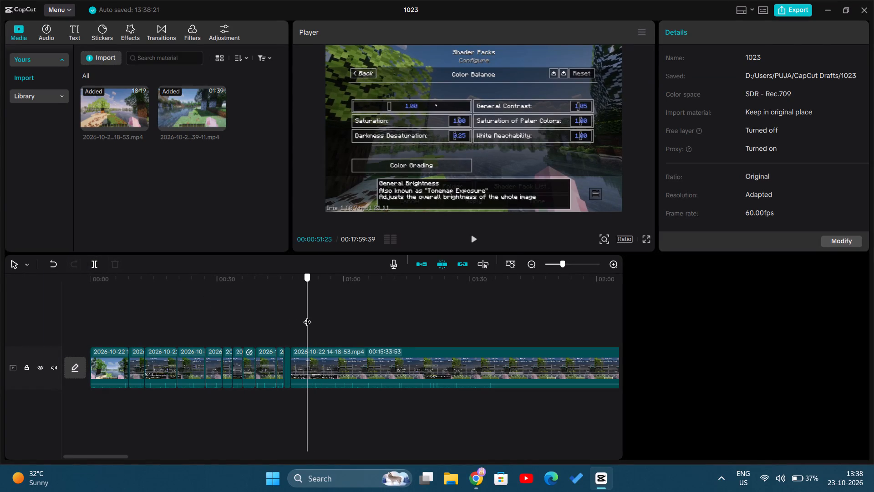
pyautogui.moveTo(307, 316); pyautogui.dragTo(298, 315)
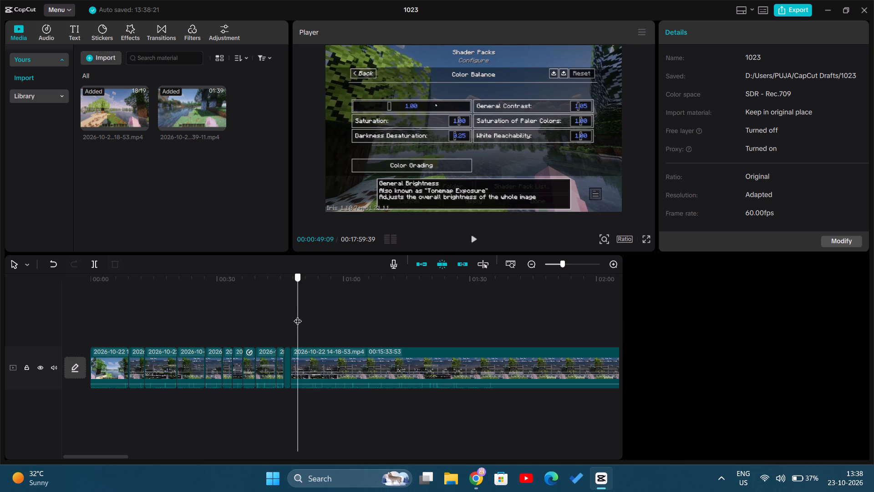
pyautogui.moveTo(298, 315); pyautogui.dragTo(303, 317)
pyautogui.click(94, 261)
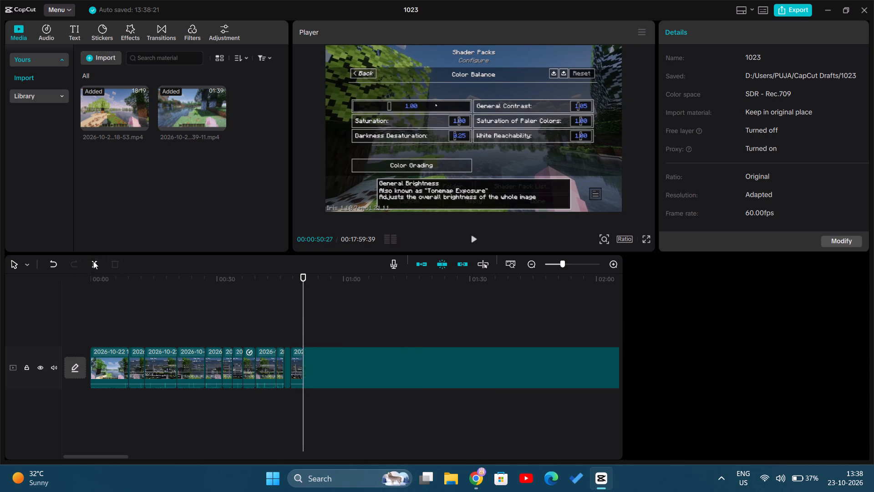
pyautogui.click(296, 362)
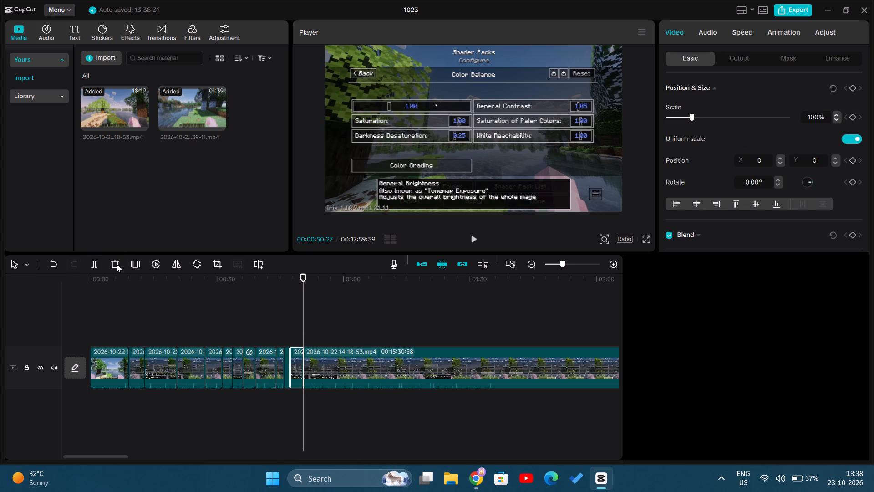
pyautogui.click(114, 270)
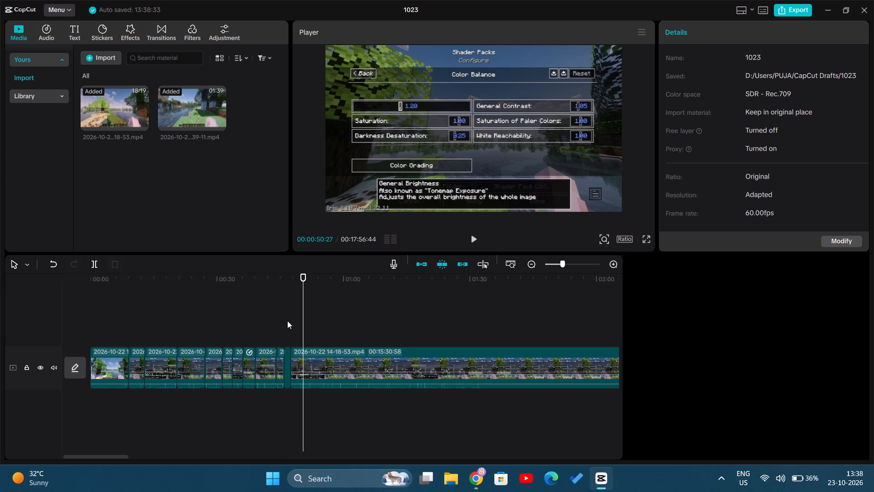
# Play back across the new join and split the long clip at about 00:00:52:24, with General Brightness at 1.10.
pyautogui.click(288, 321)
pyautogui.click(472, 241)
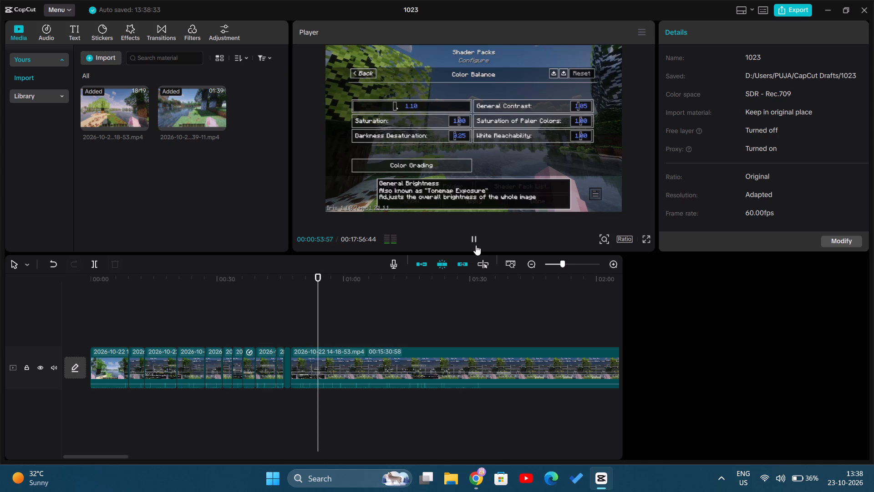
pyautogui.click(310, 323)
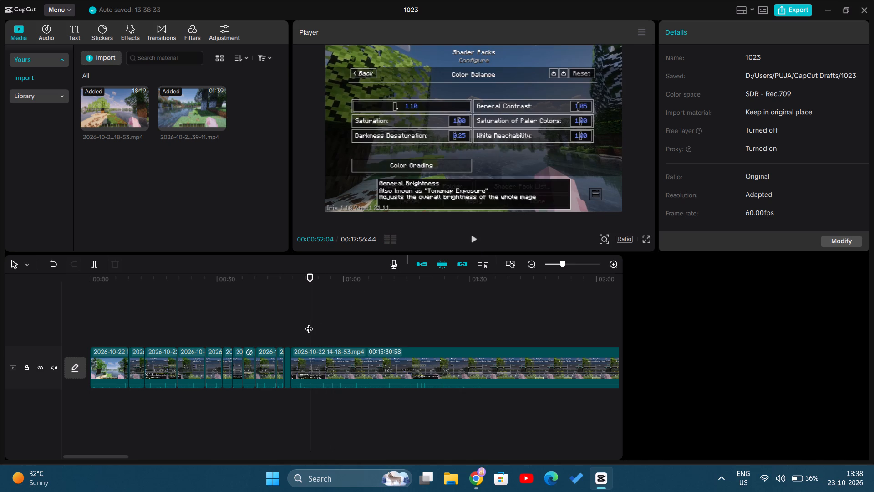
pyautogui.click(309, 323)
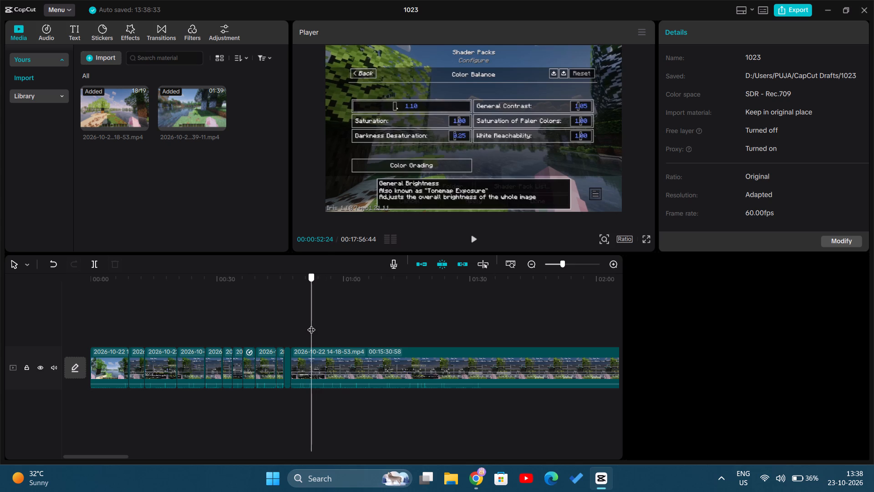
pyautogui.click(96, 262)
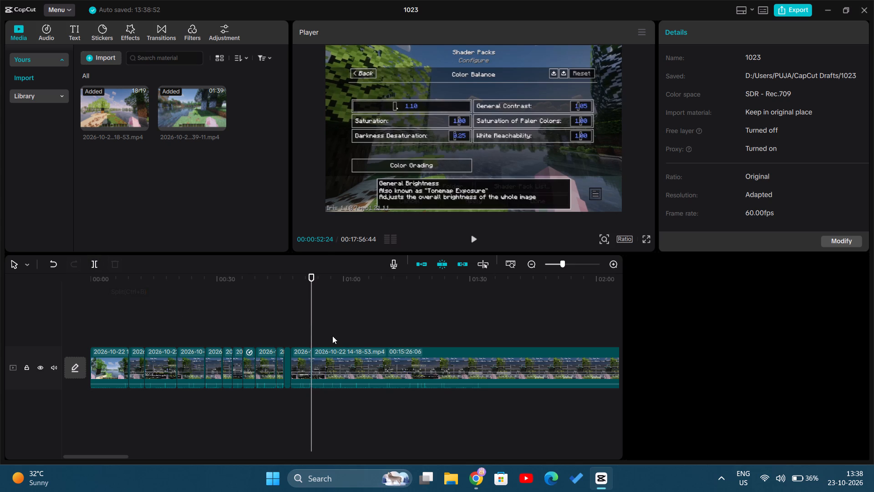
# Split the long clip at about 00:00:54:07 and delete the static Color Balance segment between about 00:00:52:24 and there.
pyautogui.moveTo(312, 334); pyautogui.dragTo(325, 335)
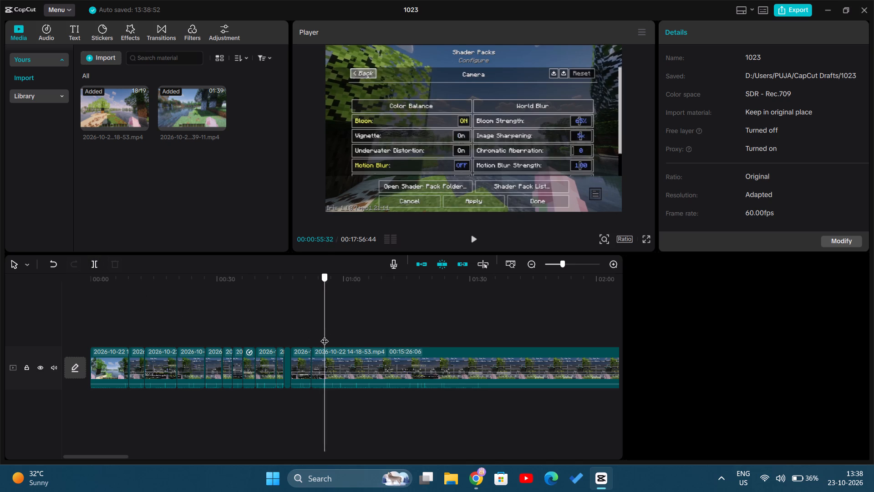
pyautogui.moveTo(325, 335); pyautogui.dragTo(319, 334)
pyautogui.click(97, 261)
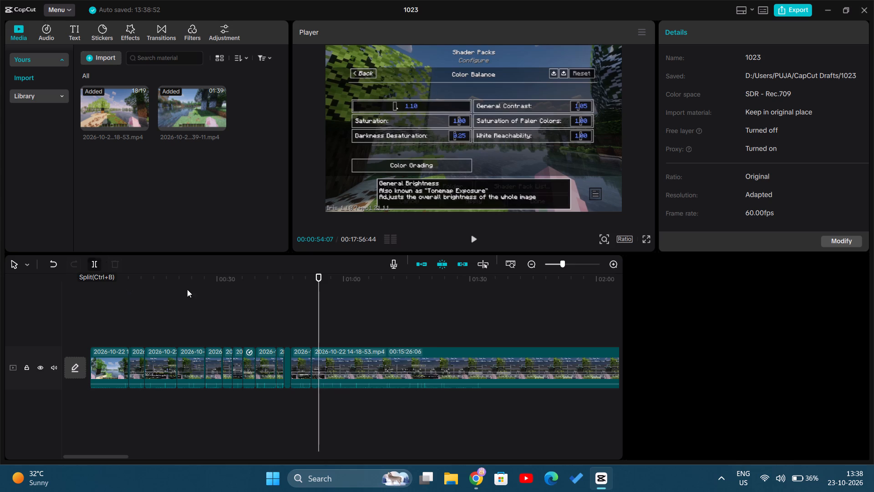
pyautogui.click(314, 356)
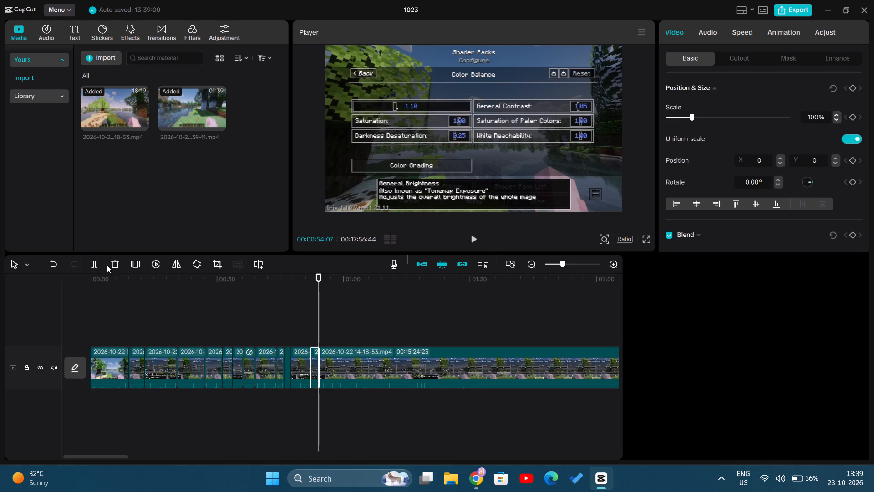
pyautogui.click(115, 268)
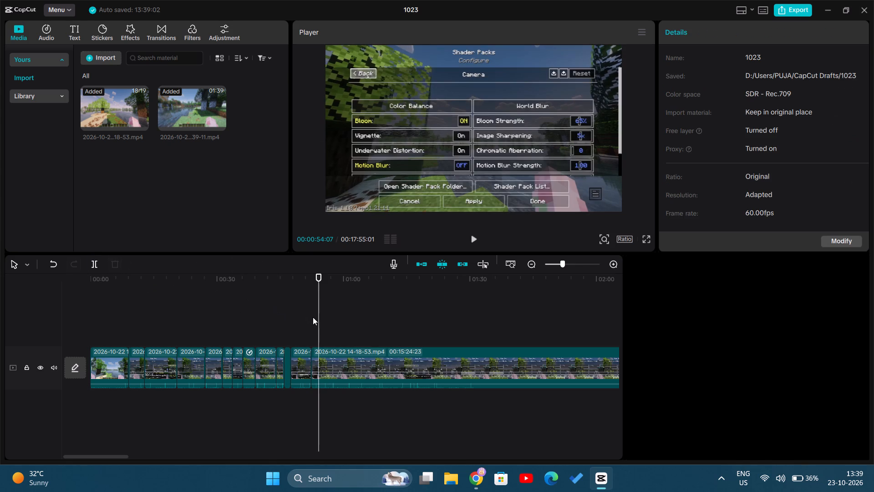
# Review playback across the join at about 00:00:52:24, from the Color Balance page into the Camera page and beyond.
pyautogui.click(310, 317)
pyautogui.click(472, 237)
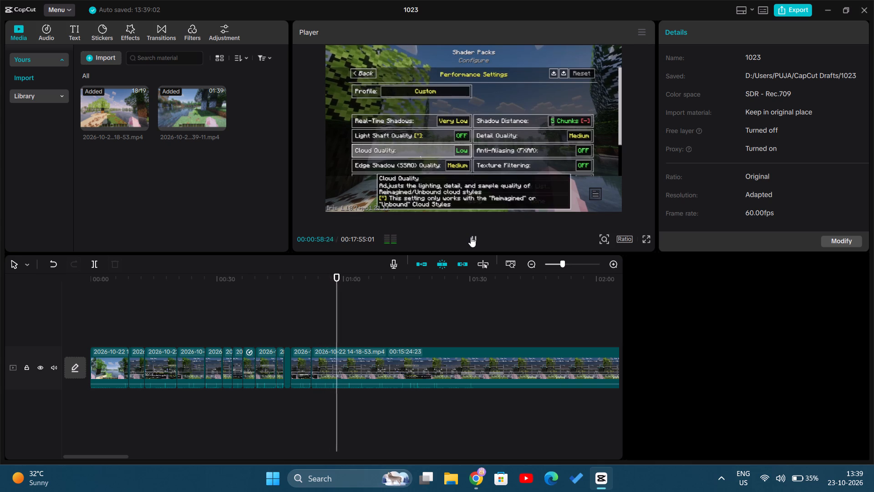
pyautogui.click(318, 316)
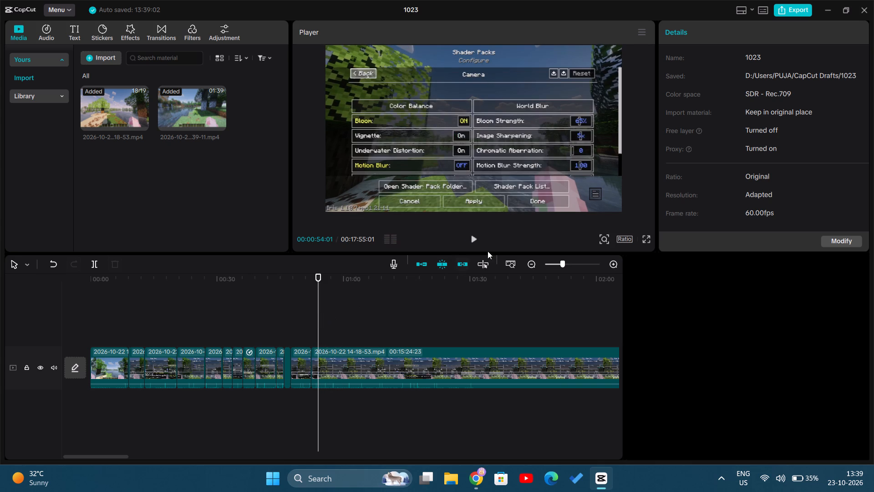
pyautogui.click(473, 237)
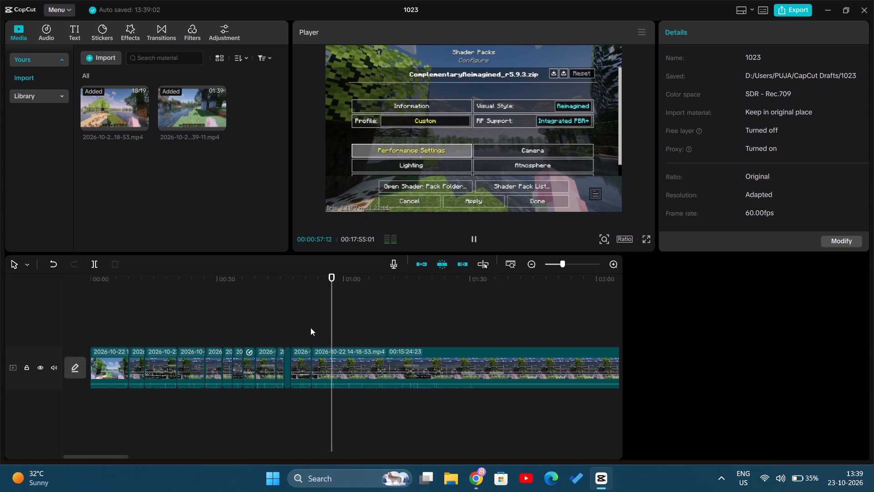
pyautogui.click(310, 327)
pyautogui.click(467, 241)
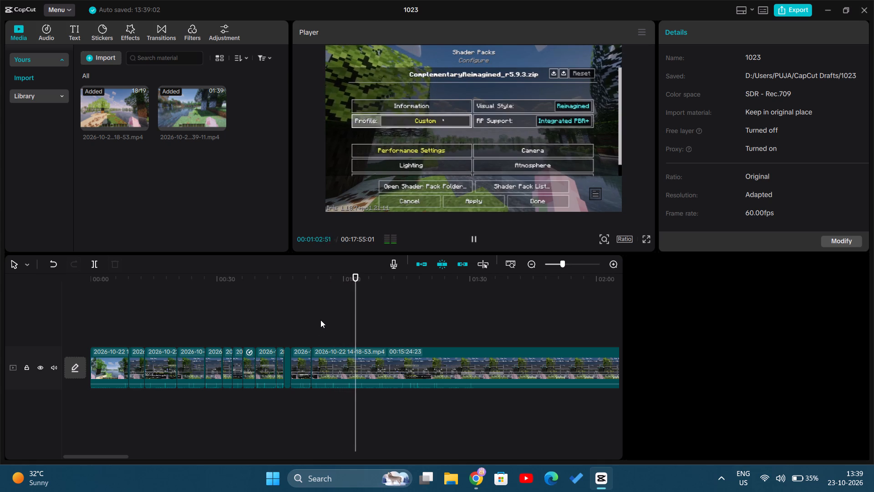
pyautogui.click(310, 327)
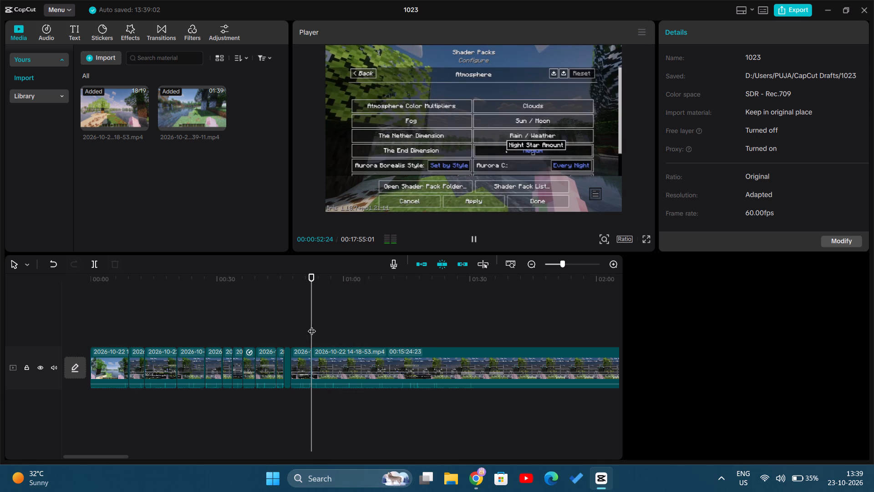
pyautogui.click(477, 238)
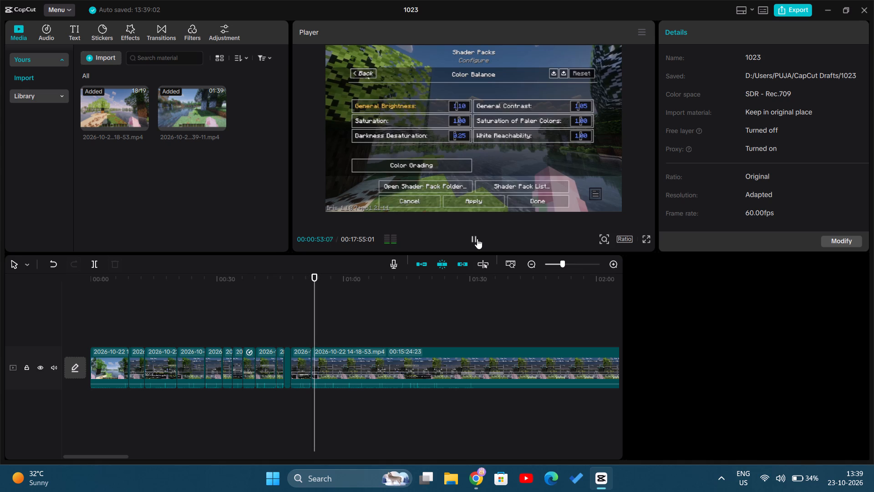
pyautogui.click(476, 240)
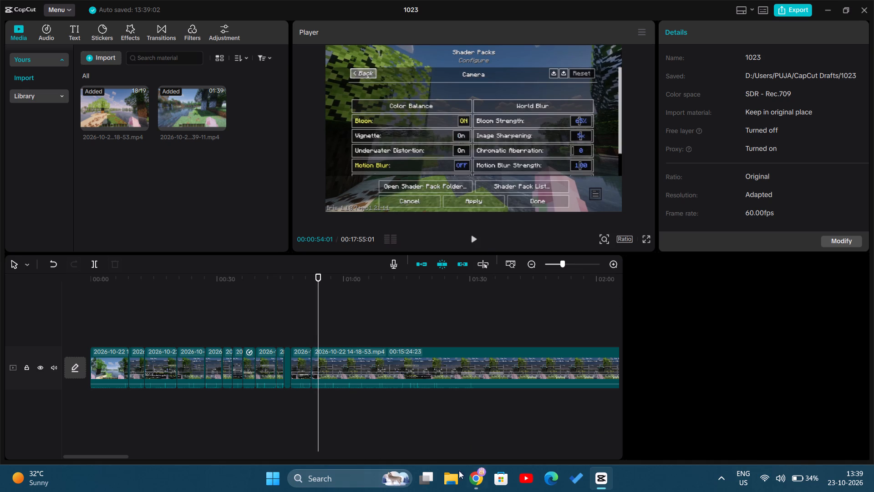
# Switch to the Chrome window with the YouTube video on modern Indian history.
pyautogui.click(472, 475)
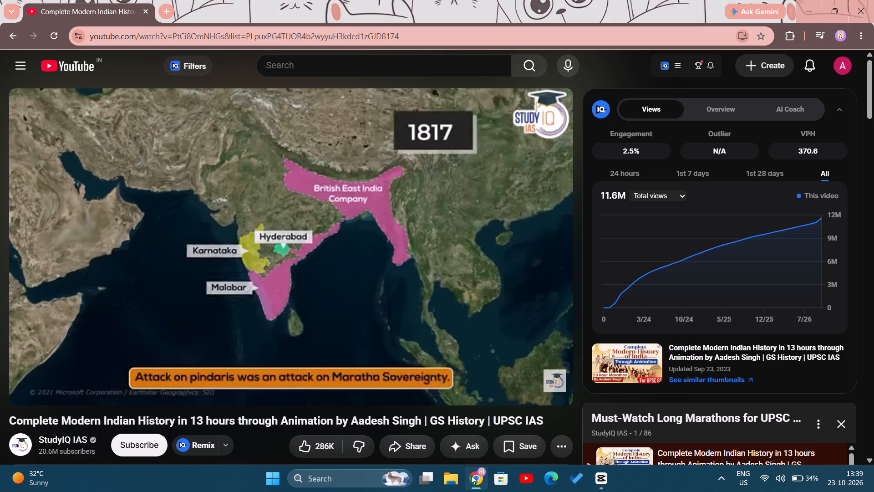